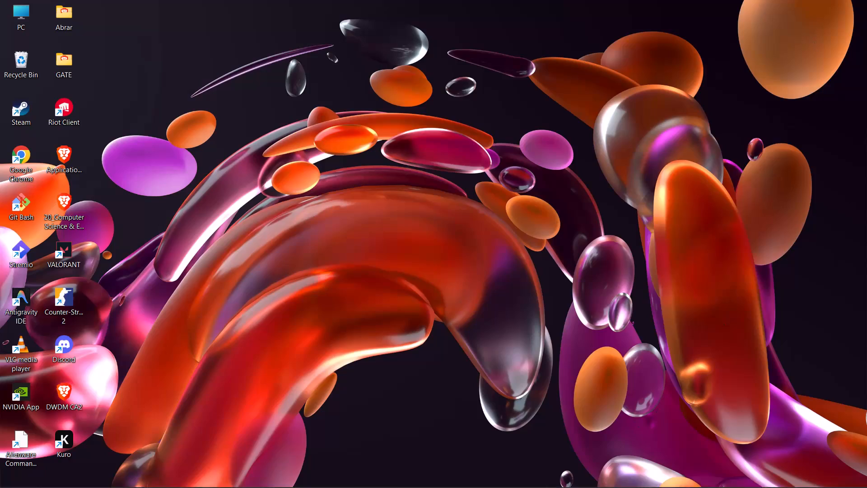
# In the Brave browser, search for trading view in a new tab and open TradingView's Supercharts.
pyautogui.click(518, 478)
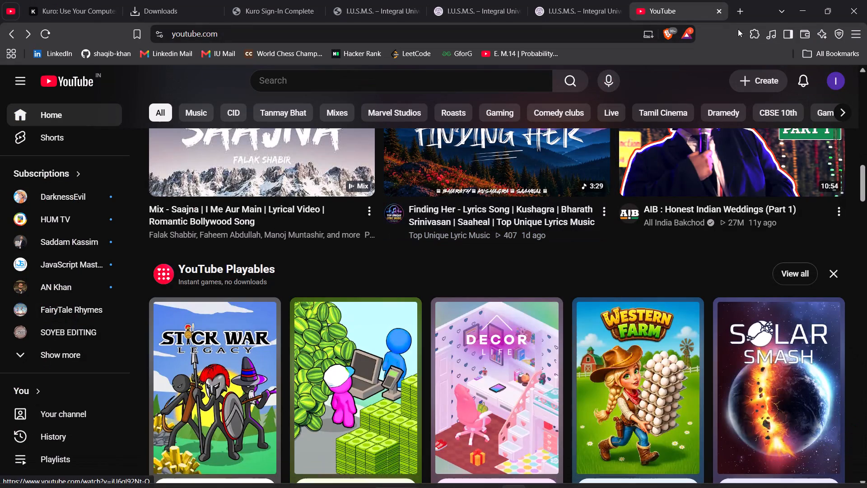
pyautogui.click(736, 9)
pyautogui.write('trading view')
pyautogui.press('Return')
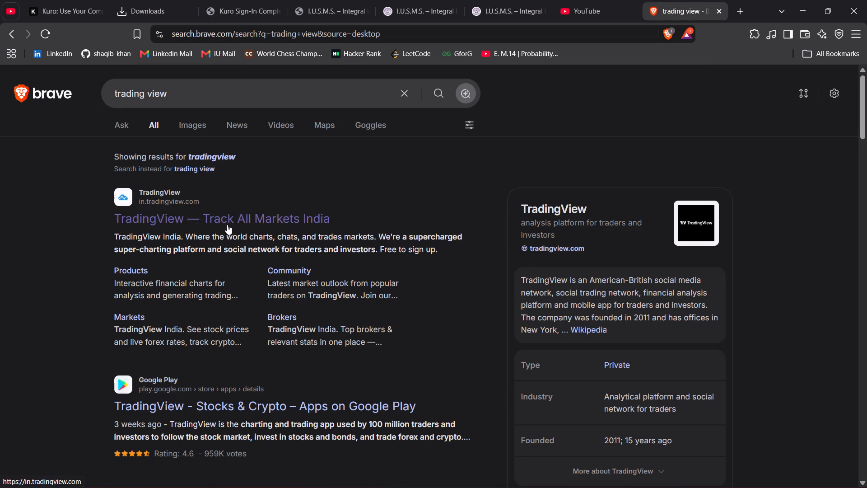
pyautogui.click(227, 225)
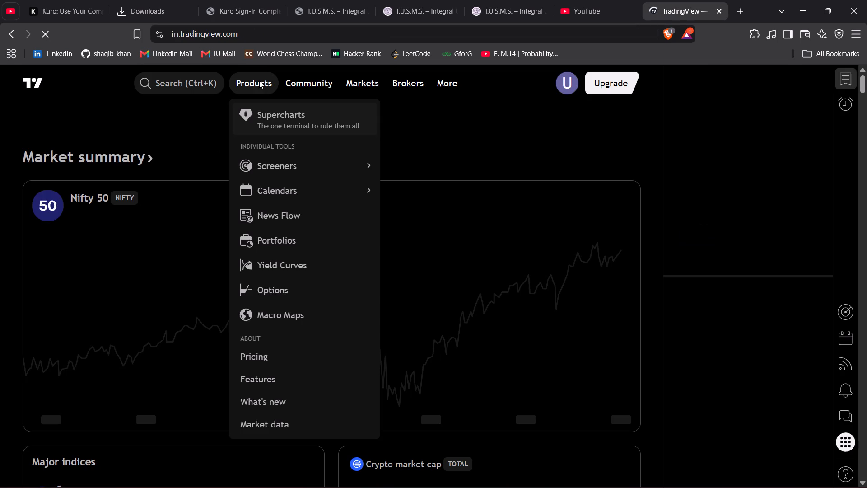
pyautogui.click(266, 112)
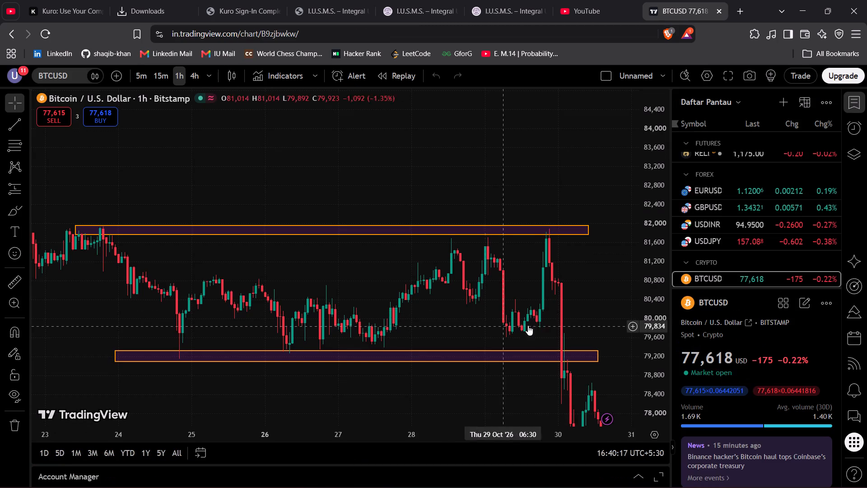
# Connect the BTCUSD chart to Paper Trading.
pyautogui.moveTo(595, 306); pyautogui.dragTo(415, 303)
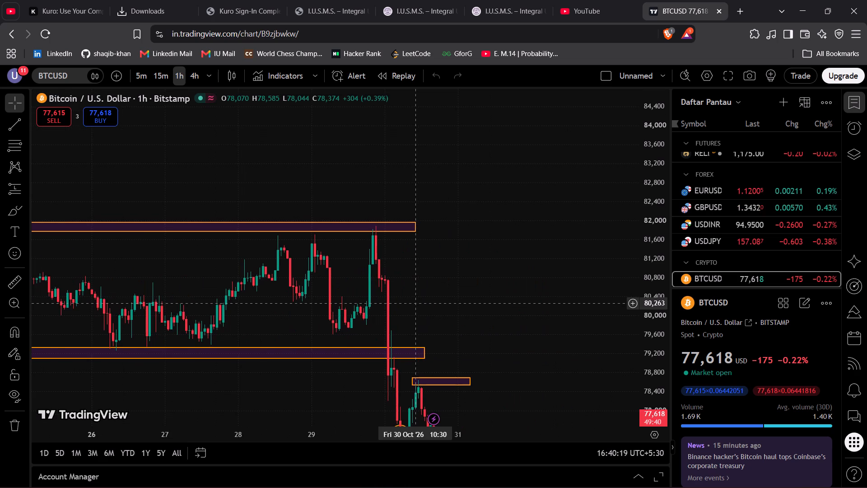
pyautogui.moveTo(485, 351); pyautogui.dragTo(479, 269)
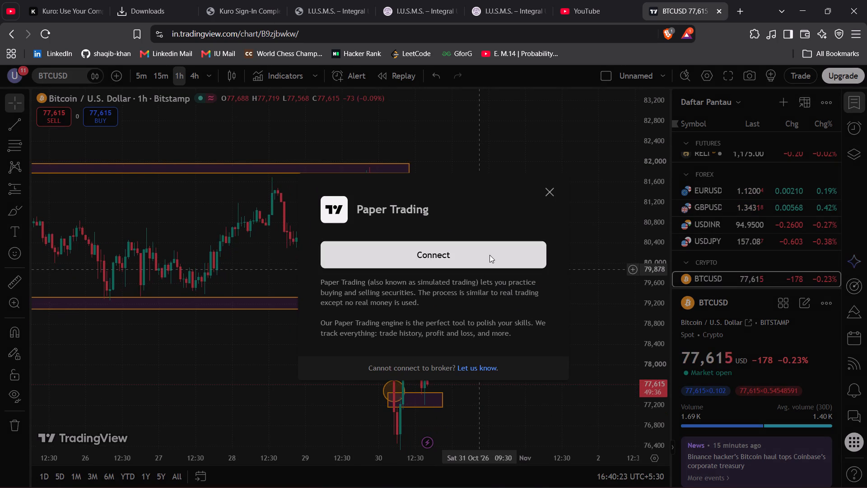
pyautogui.click(489, 255)
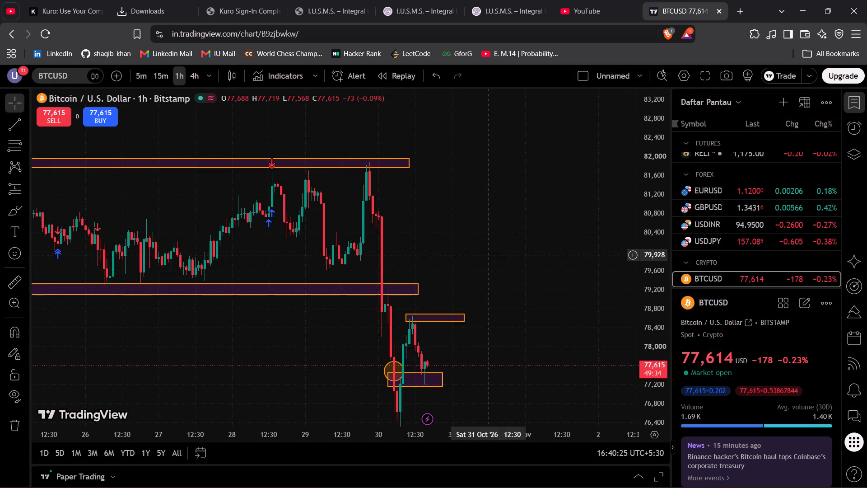
# Switch the BTCUSD chart to the 15-minute interval.
pyautogui.moveTo(519, 273); pyautogui.dragTo(511, 220)
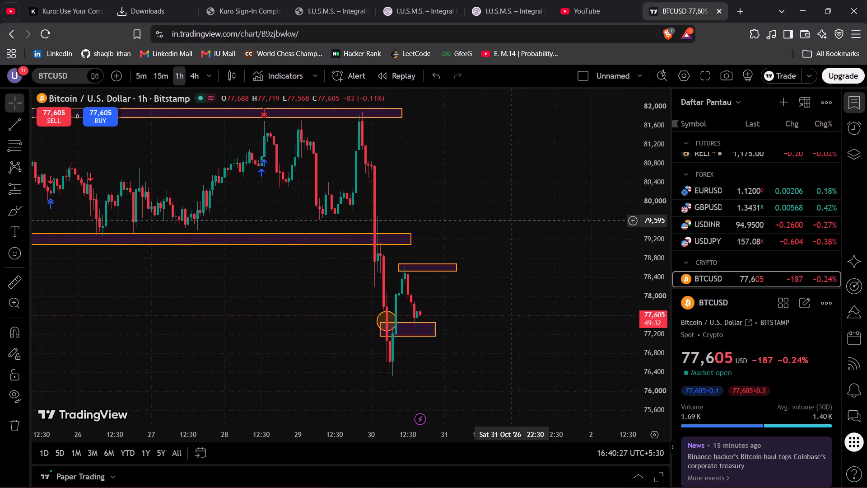
pyautogui.moveTo(511, 220); pyautogui.dragTo(511, 219)
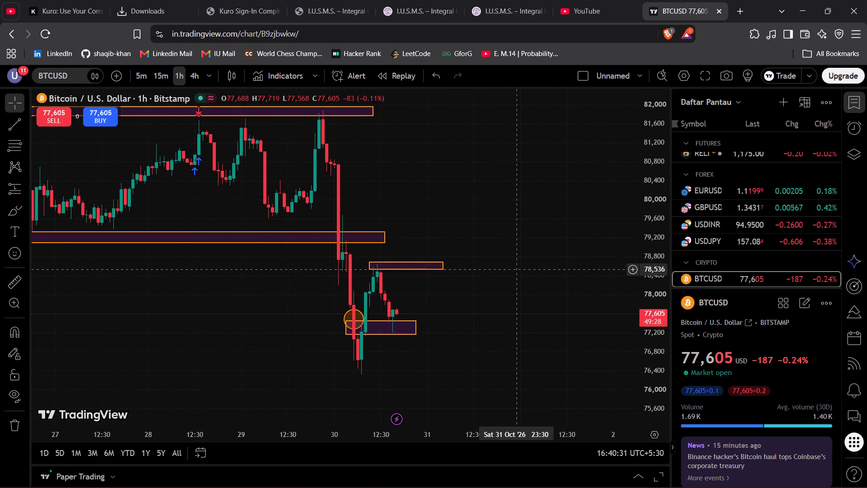
pyautogui.moveTo(471, 335); pyautogui.dragTo(488, 298)
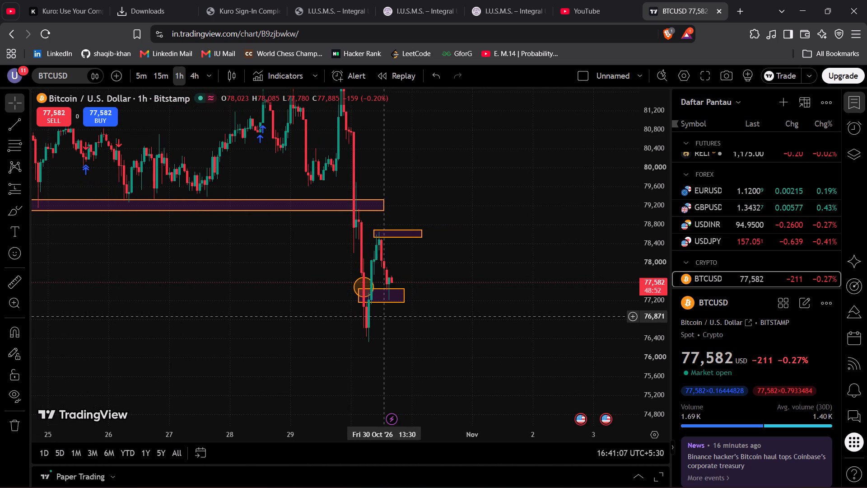
pyautogui.moveTo(287, 338); pyautogui.dragTo(285, 391)
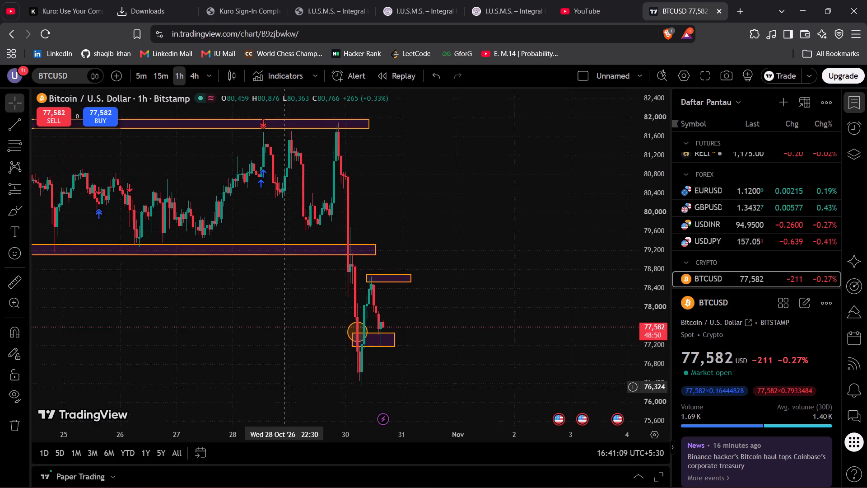
pyautogui.moveTo(285, 391); pyautogui.dragTo(290, 400)
pyautogui.click(166, 77)
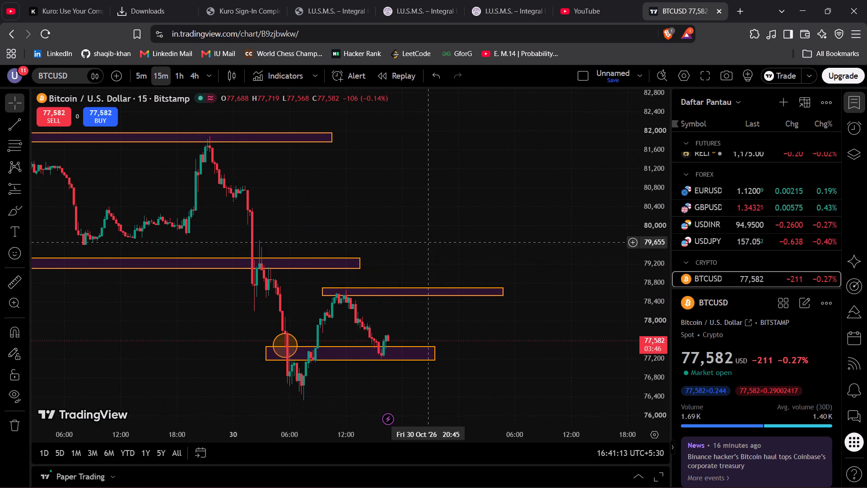
# Change the chart's price currency to INR (Indian Rupee).
pyautogui.moveTo(446, 241); pyautogui.dragTo(450, 222)
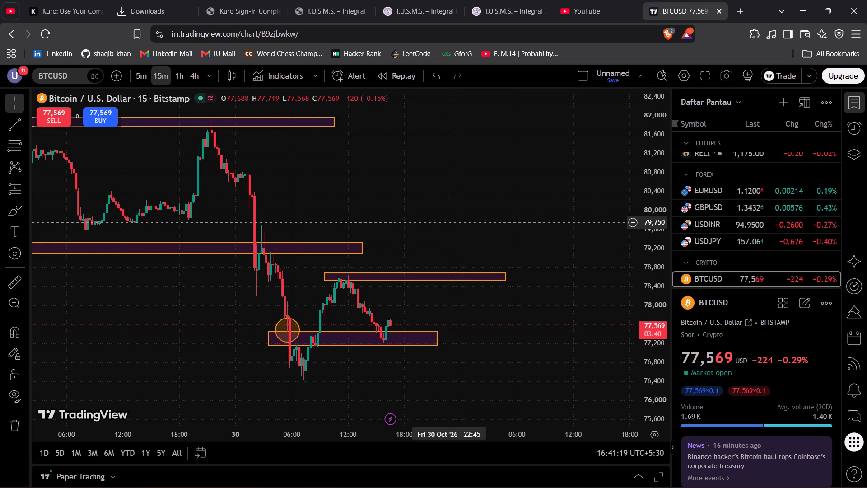
pyautogui.click(662, 96)
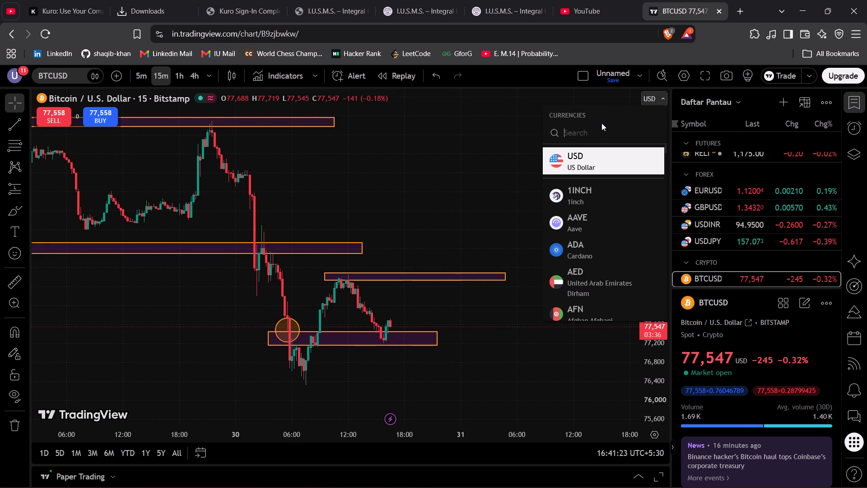
pyautogui.write('inr')
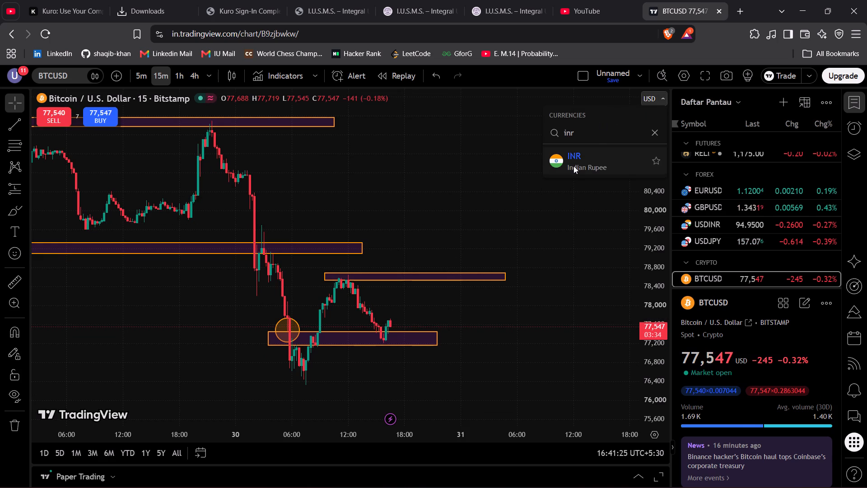
pyautogui.click(582, 163)
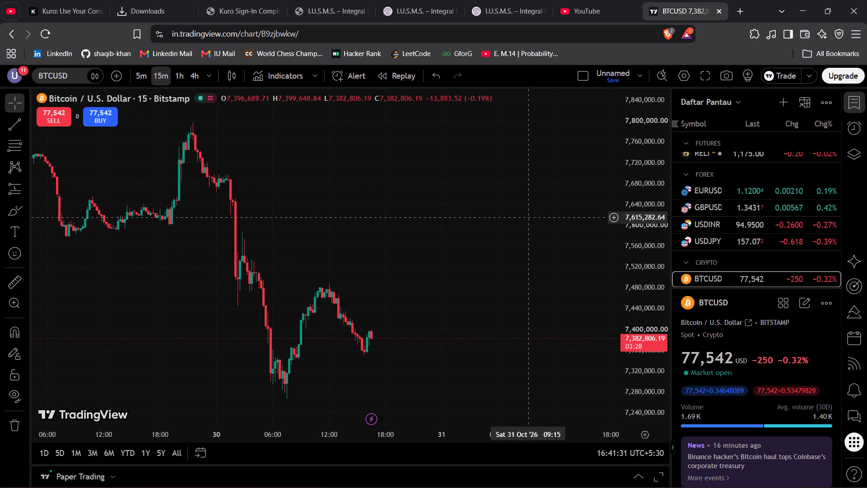
# Draw a rectangle just above the 30 Oct swing high, from 12:30 to 23:00, between about 7,491,700 and 7,506,900.
pyautogui.moveTo(478, 325); pyautogui.dragTo(494, 297)
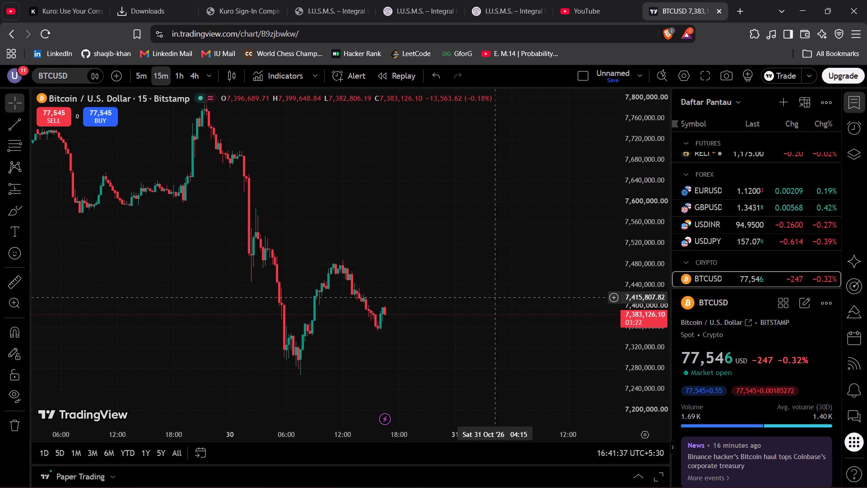
pyautogui.moveTo(469, 271); pyautogui.dragTo(477, 276)
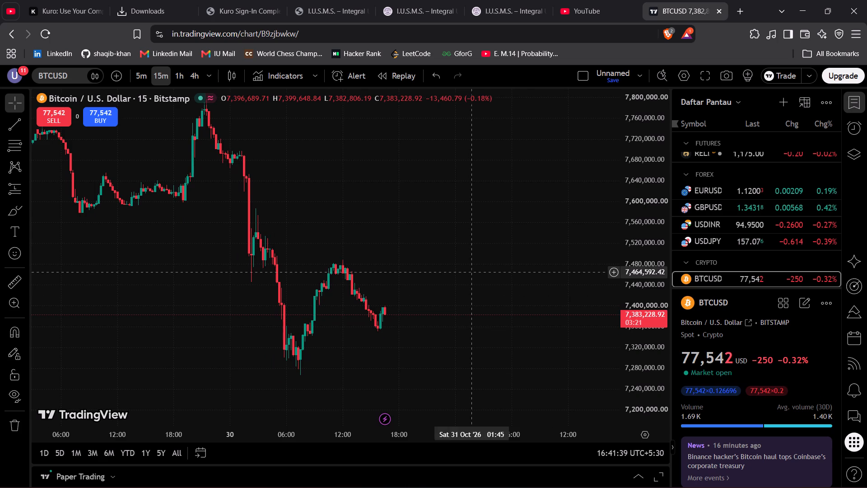
pyautogui.moveTo(477, 276); pyautogui.dragTo(498, 283)
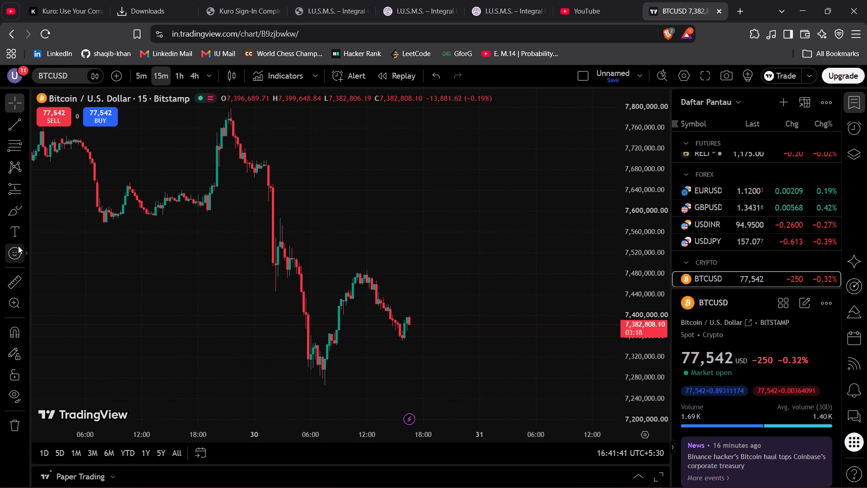
pyautogui.click(24, 209)
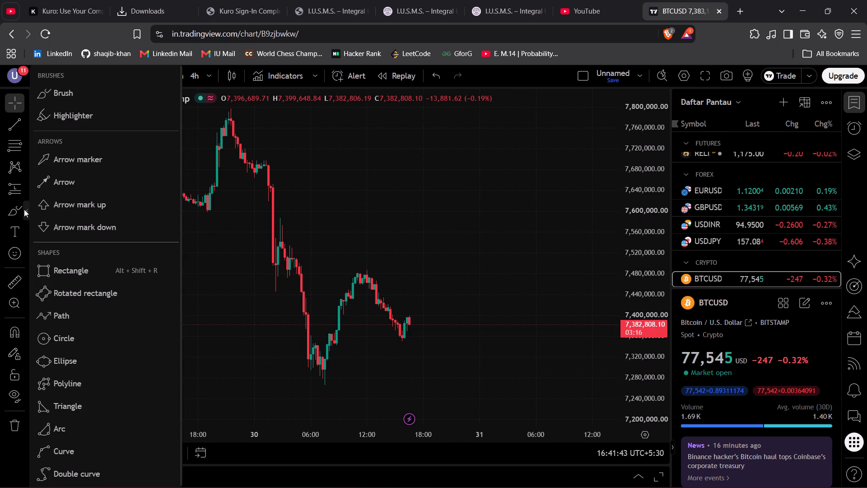
pyautogui.click(87, 270)
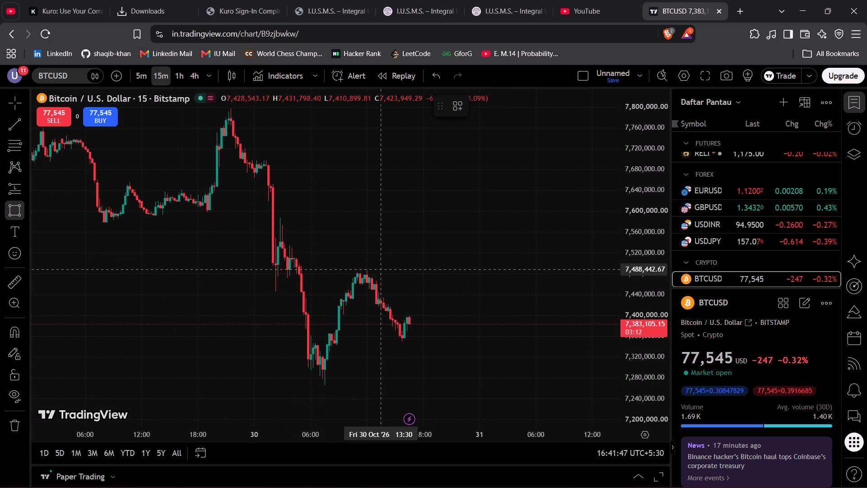
pyautogui.moveTo(370, 267); pyautogui.dragTo(436, 264)
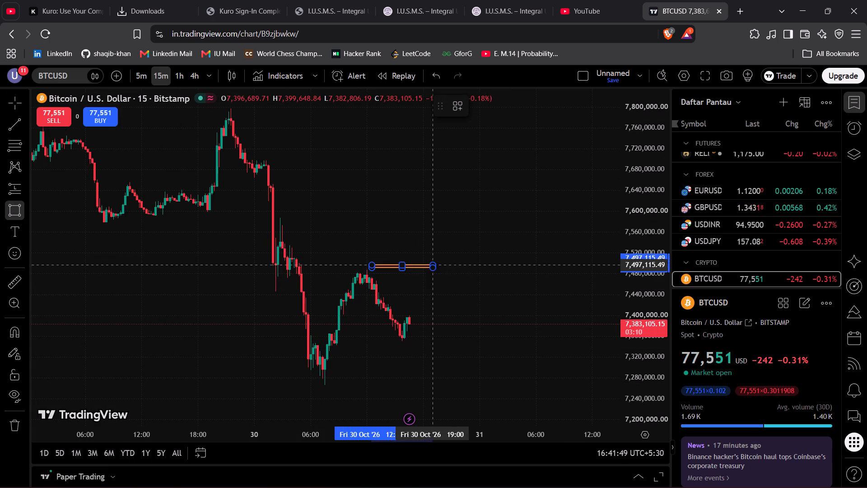
pyautogui.moveTo(436, 264); pyautogui.dragTo(469, 259)
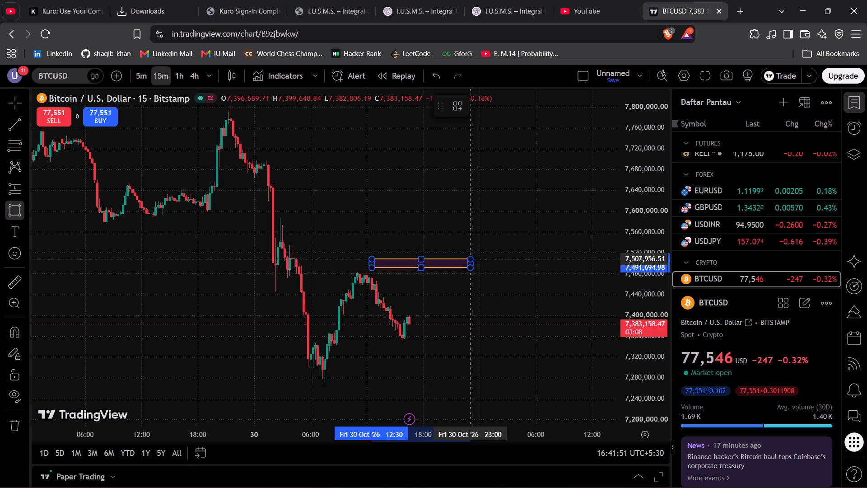
pyautogui.moveTo(469, 259); pyautogui.dragTo(469, 259)
pyautogui.click(469, 259)
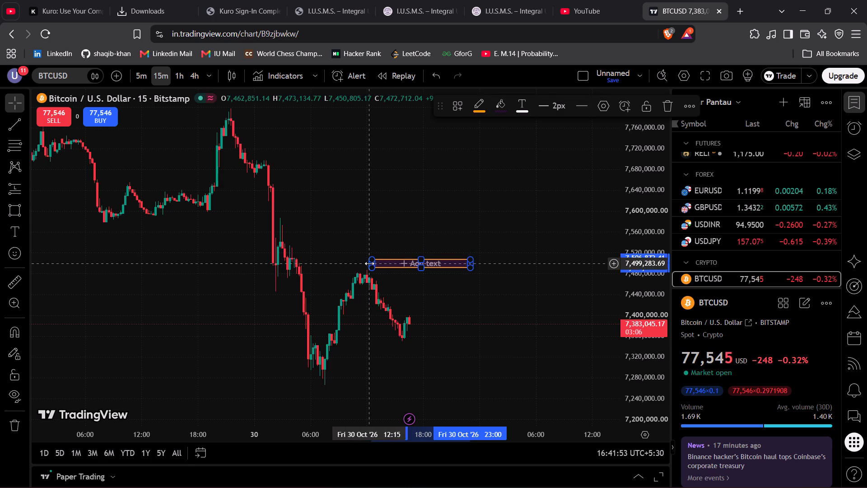
# Extend the rectangle's start back to about 05:00 and lower it onto the swing high, spanning about 7,476,500 to 7,491,700.
pyautogui.moveTo(369, 263); pyautogui.dragTo(303, 270)
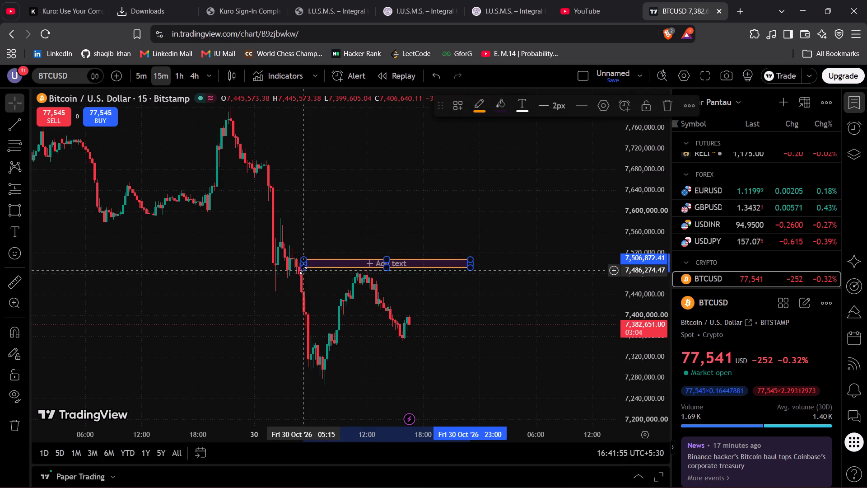
pyautogui.moveTo(345, 265); pyautogui.dragTo(345, 274)
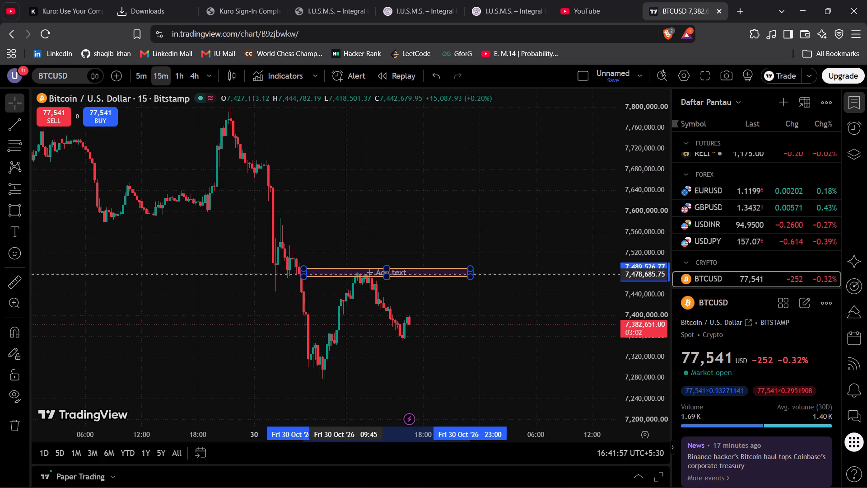
pyautogui.moveTo(345, 274); pyautogui.dragTo(345, 273)
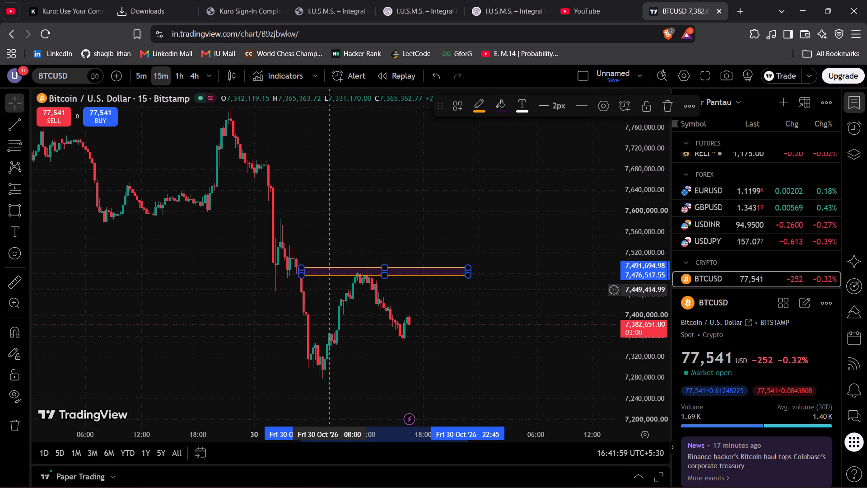
pyautogui.click(329, 289)
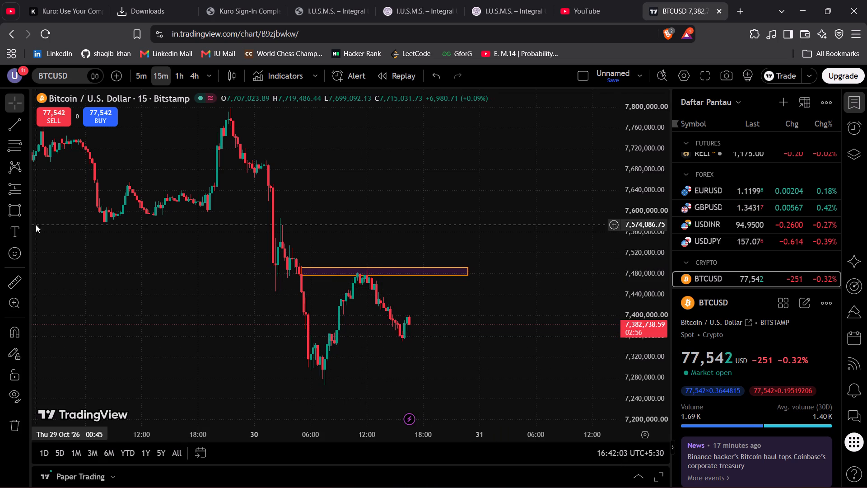
# Draw a second rectangle at the latest swing low on 30 Oct, from about 12:00 to 22:00, spanning about 7,349,700 to 7,362,700.
pyautogui.click(14, 213)
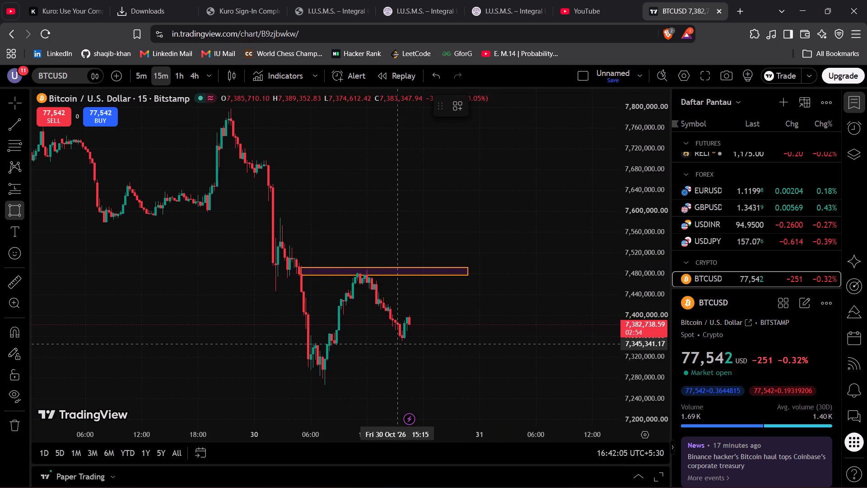
pyautogui.moveTo(399, 341); pyautogui.dragTo(474, 333)
pyautogui.click(460, 331)
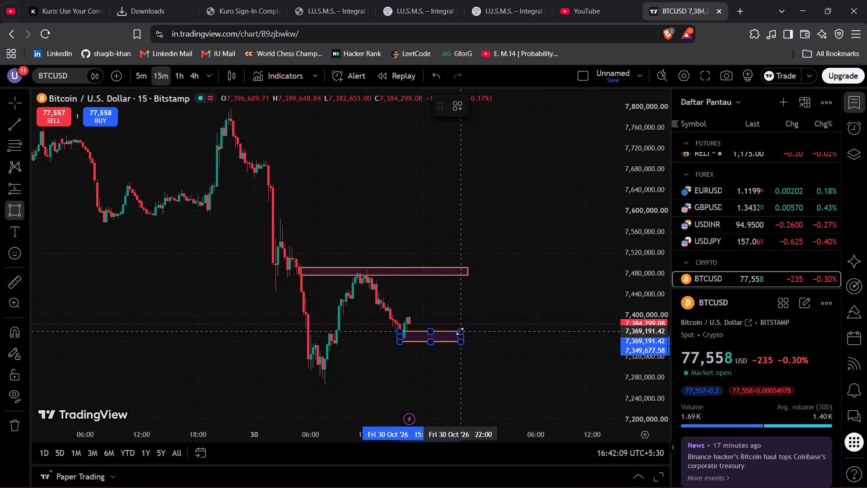
pyautogui.moveTo(399, 334); pyautogui.dragTo(368, 334)
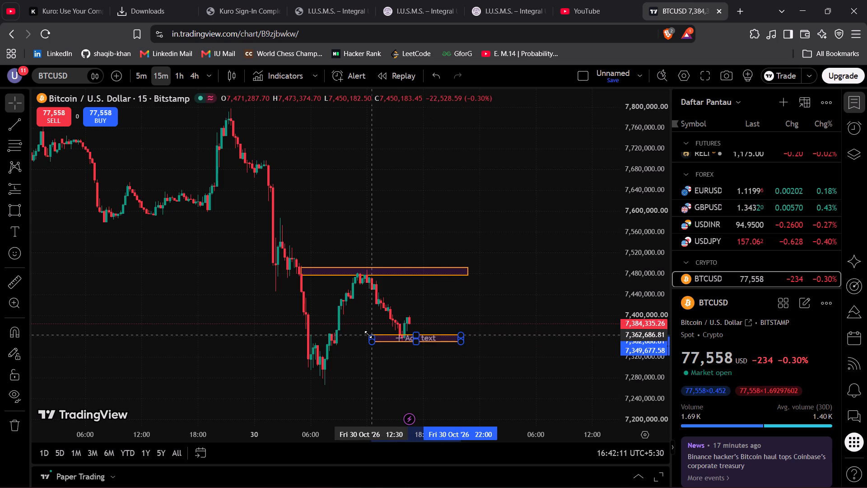
pyautogui.moveTo(368, 334); pyautogui.dragTo(367, 334)
pyautogui.click(367, 334)
pyautogui.click(365, 366)
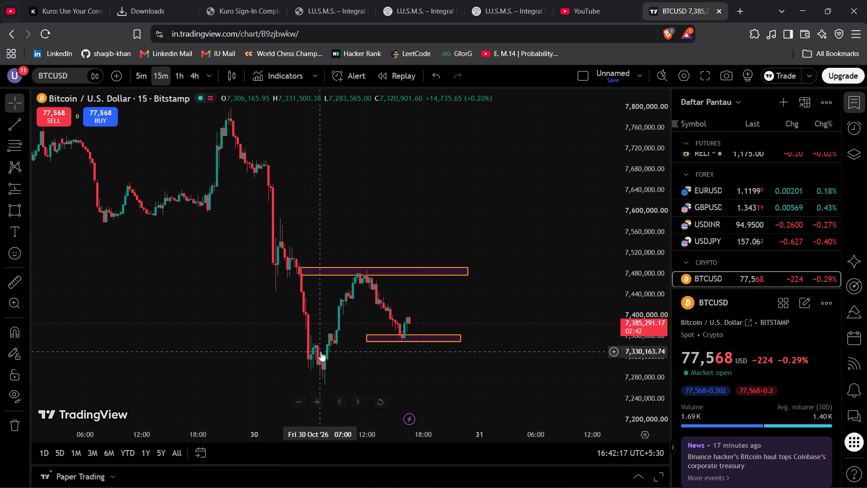
# Review the two marked zones on the 1-hour interval and return the chart to the 15-minute interval.
pyautogui.click(179, 78)
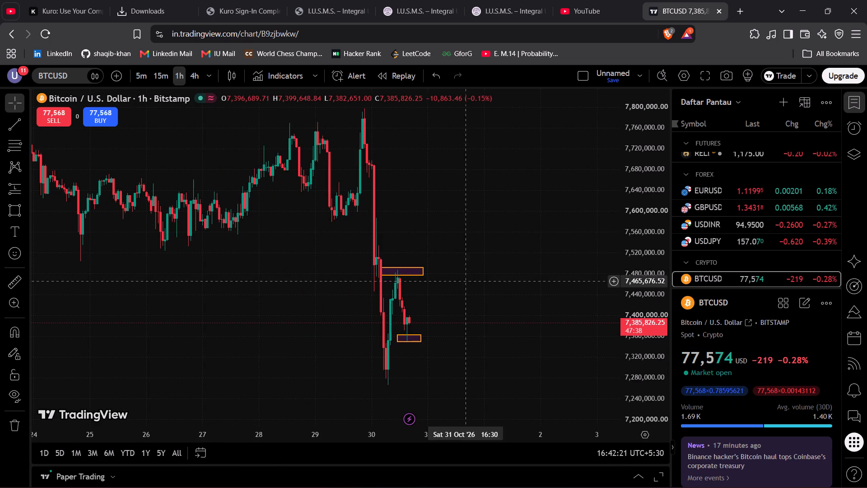
pyautogui.moveTo(472, 245); pyautogui.dragTo(441, 262)
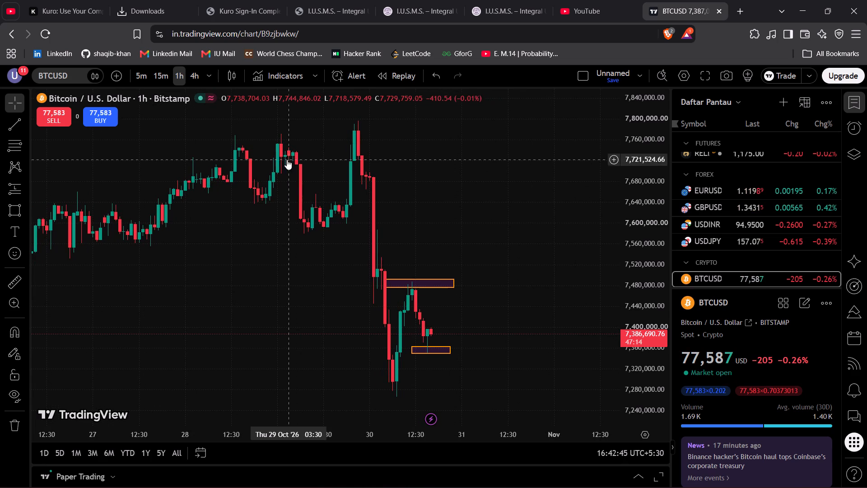
pyautogui.click(160, 74)
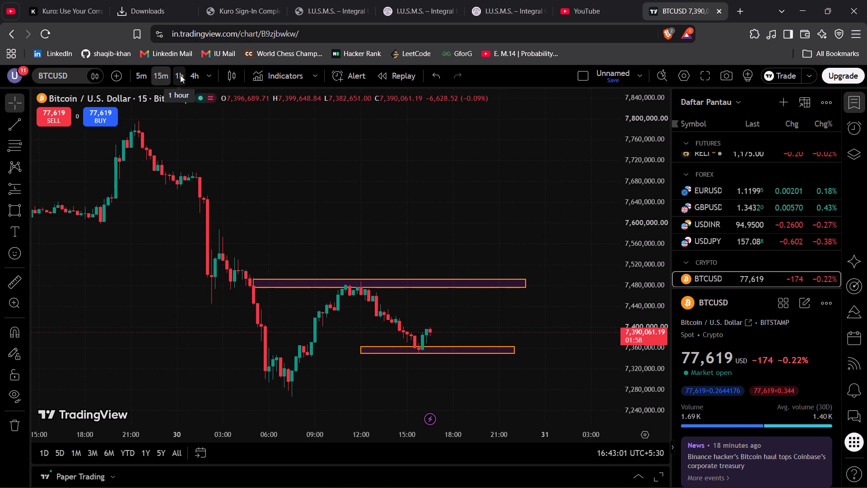
# Compare price against the two marked zones on the 5-minute and 1-hour intervals, and return the chart to the 15-minute interval.
pyautogui.click(141, 72)
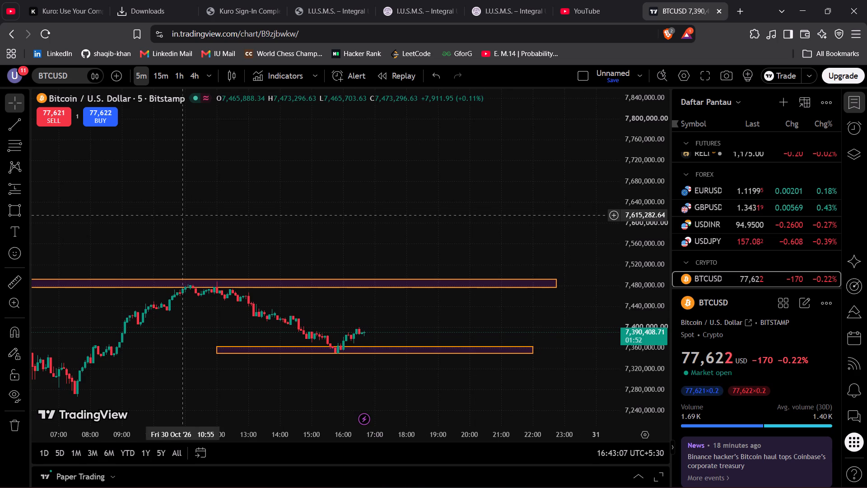
pyautogui.moveTo(182, 215); pyautogui.dragTo(261, 211)
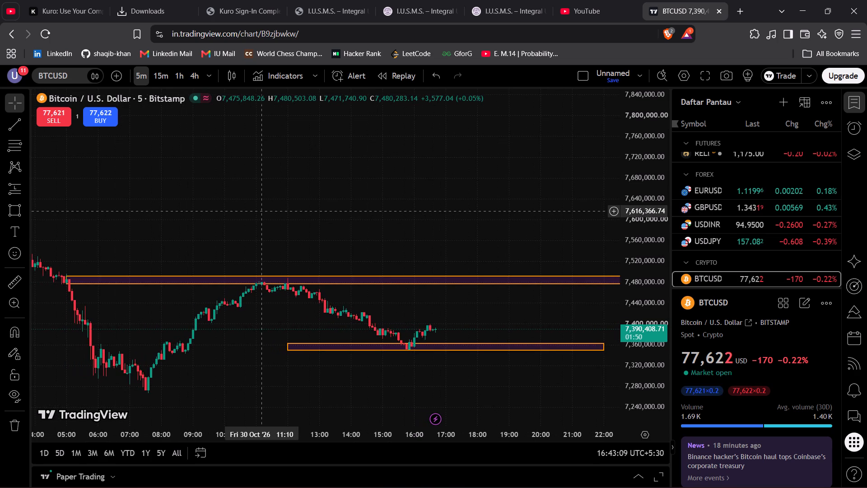
pyautogui.click(175, 67)
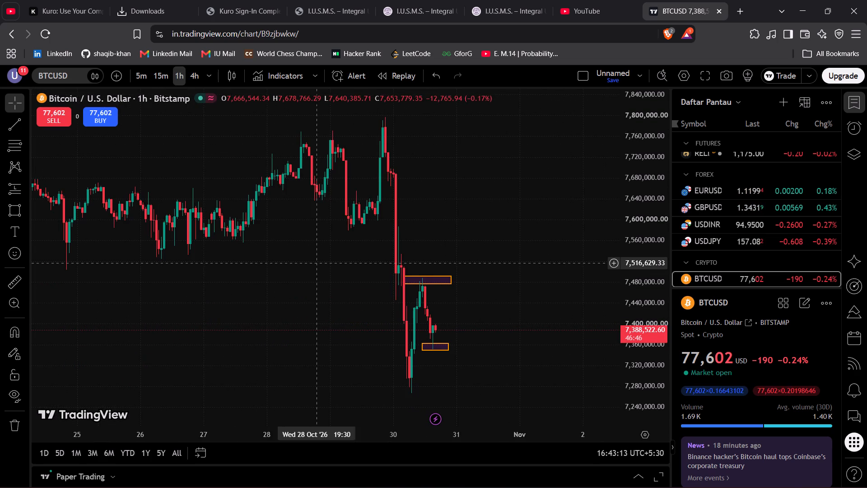
pyautogui.moveTo(466, 221); pyautogui.dragTo(410, 241)
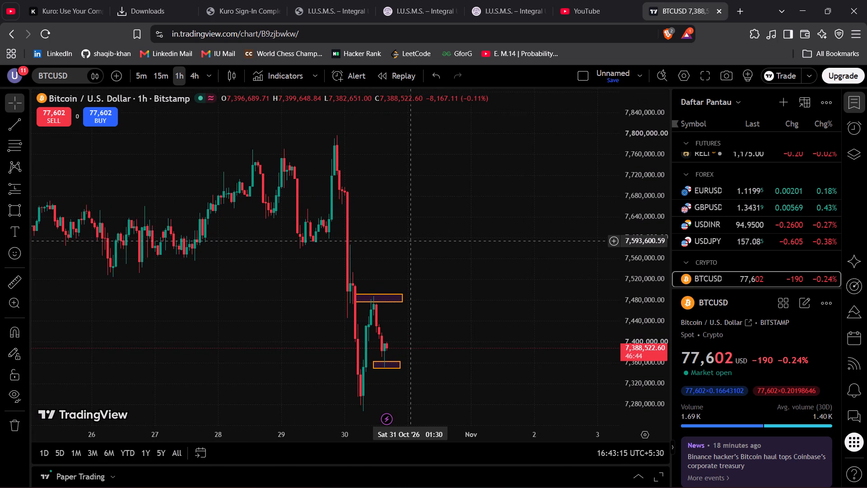
pyautogui.hscroll(-1, 410, 241)
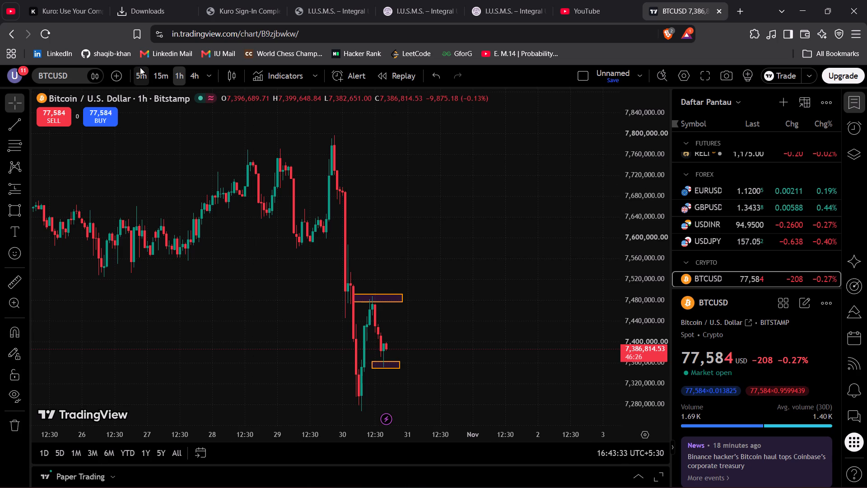
pyautogui.click(167, 78)
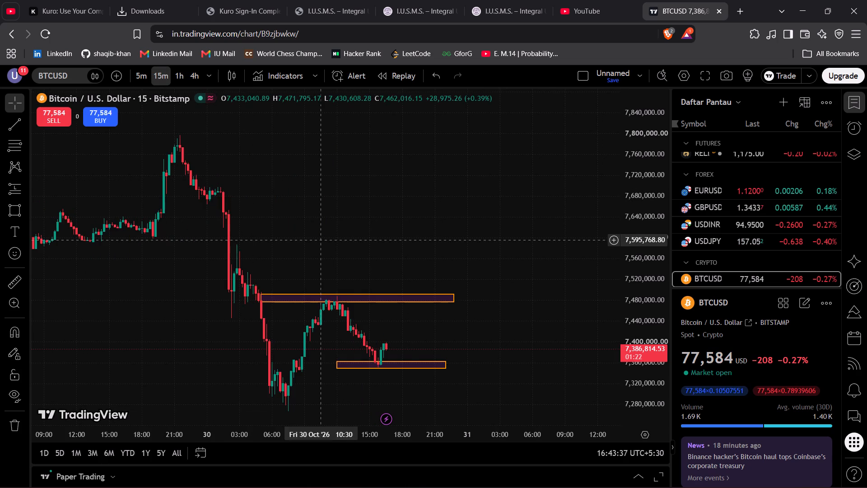
pyautogui.moveTo(412, 247); pyautogui.dragTo(373, 231)
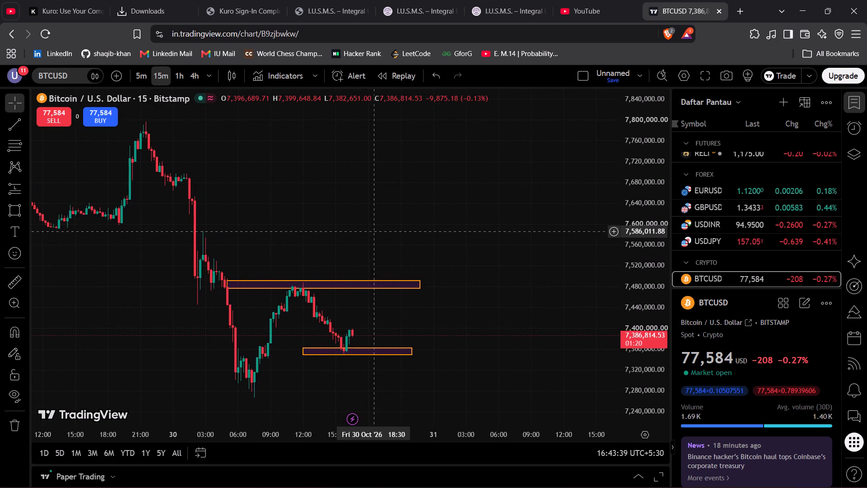
pyautogui.moveTo(373, 231); pyautogui.dragTo(371, 232)
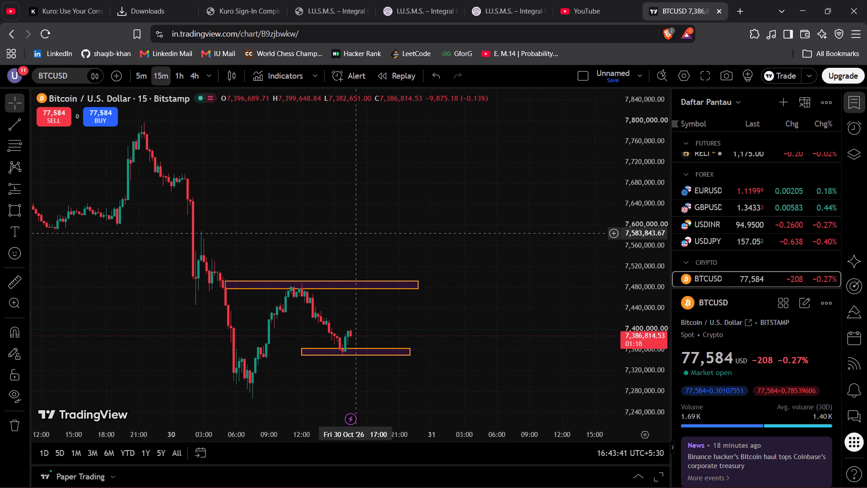
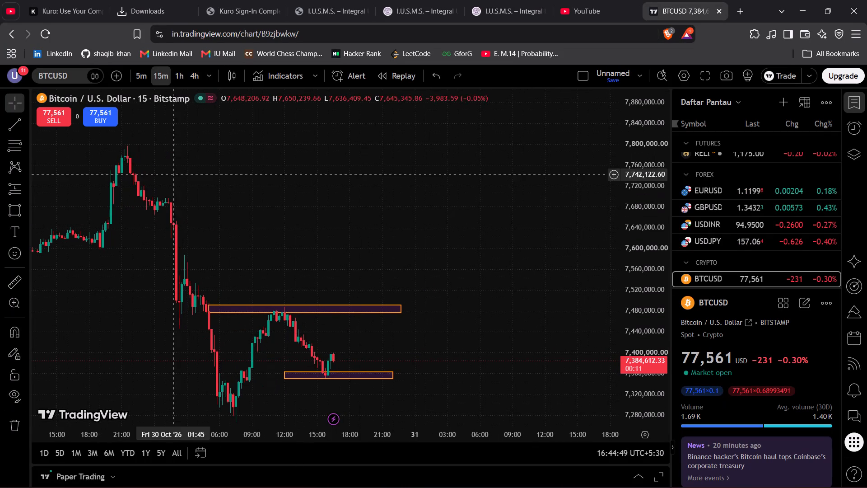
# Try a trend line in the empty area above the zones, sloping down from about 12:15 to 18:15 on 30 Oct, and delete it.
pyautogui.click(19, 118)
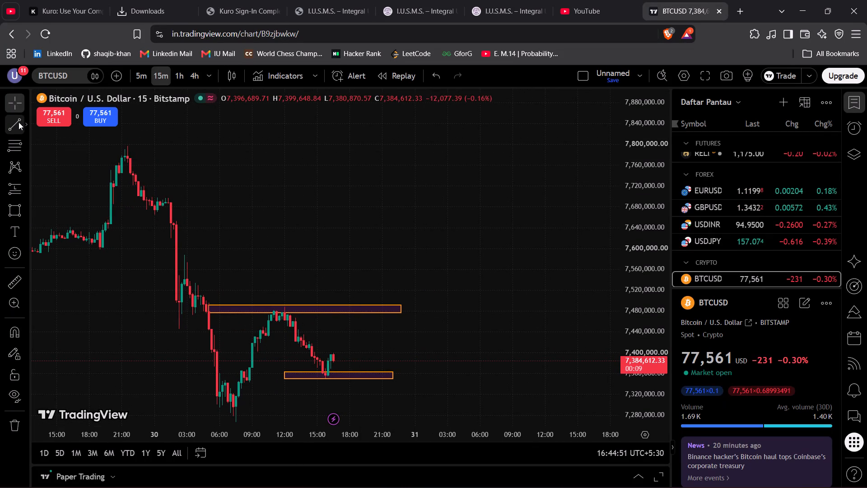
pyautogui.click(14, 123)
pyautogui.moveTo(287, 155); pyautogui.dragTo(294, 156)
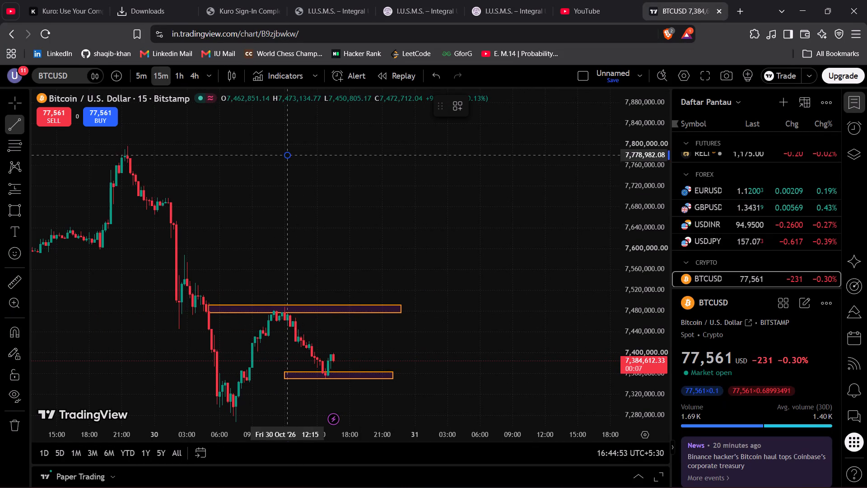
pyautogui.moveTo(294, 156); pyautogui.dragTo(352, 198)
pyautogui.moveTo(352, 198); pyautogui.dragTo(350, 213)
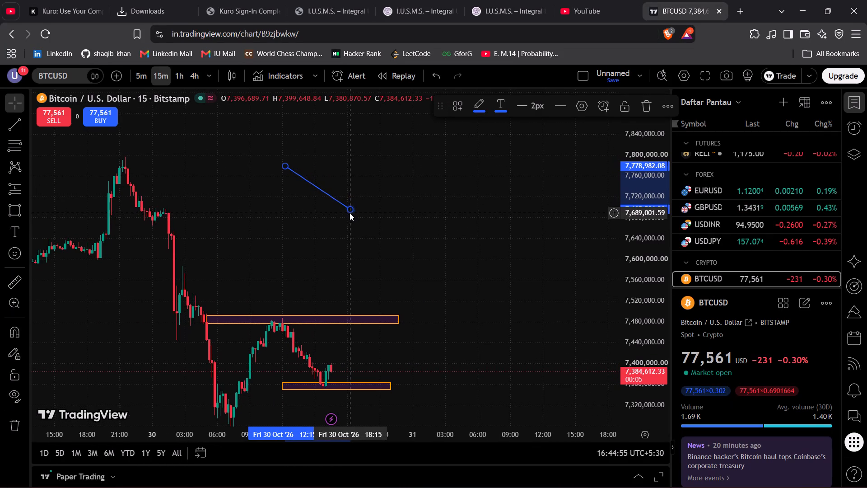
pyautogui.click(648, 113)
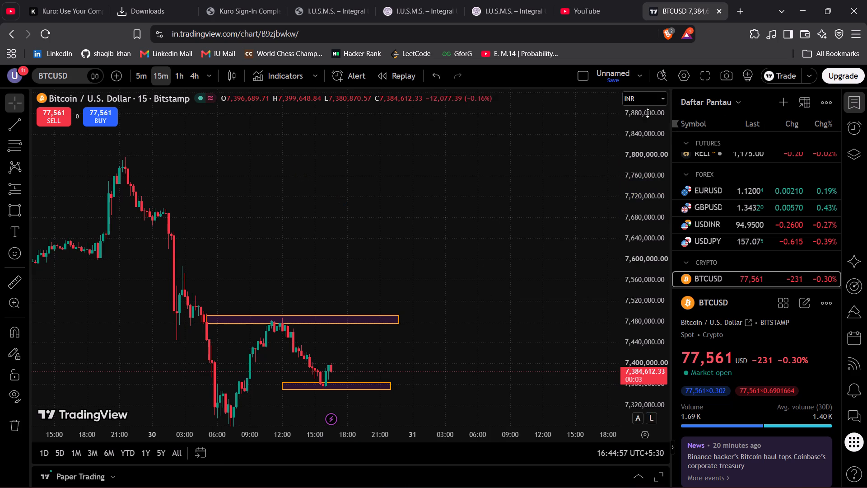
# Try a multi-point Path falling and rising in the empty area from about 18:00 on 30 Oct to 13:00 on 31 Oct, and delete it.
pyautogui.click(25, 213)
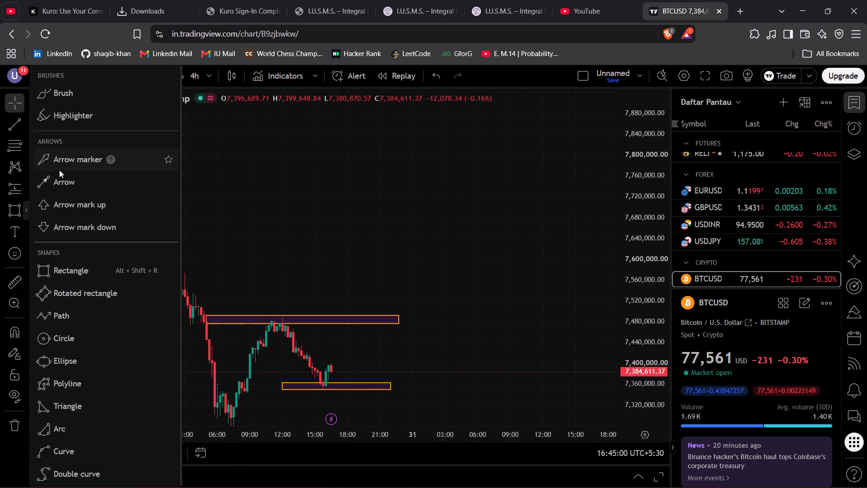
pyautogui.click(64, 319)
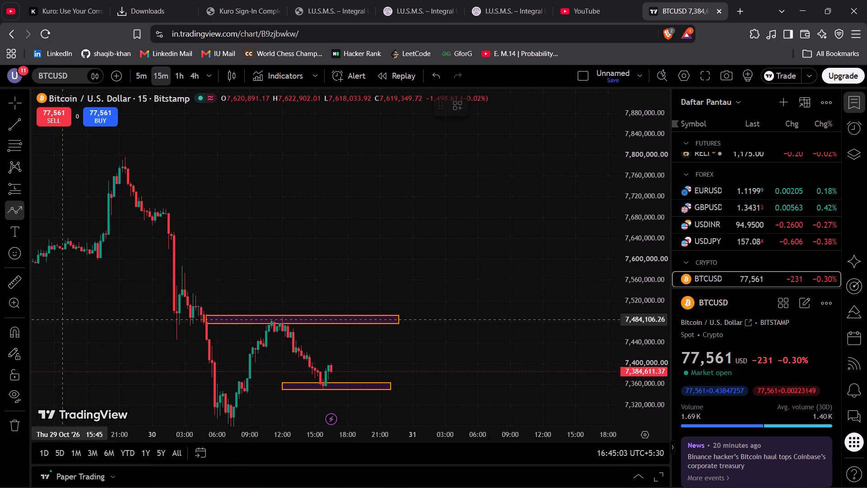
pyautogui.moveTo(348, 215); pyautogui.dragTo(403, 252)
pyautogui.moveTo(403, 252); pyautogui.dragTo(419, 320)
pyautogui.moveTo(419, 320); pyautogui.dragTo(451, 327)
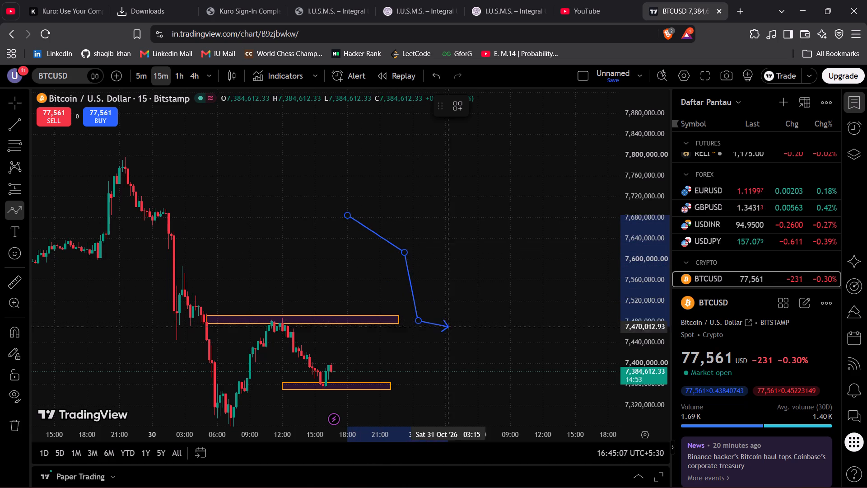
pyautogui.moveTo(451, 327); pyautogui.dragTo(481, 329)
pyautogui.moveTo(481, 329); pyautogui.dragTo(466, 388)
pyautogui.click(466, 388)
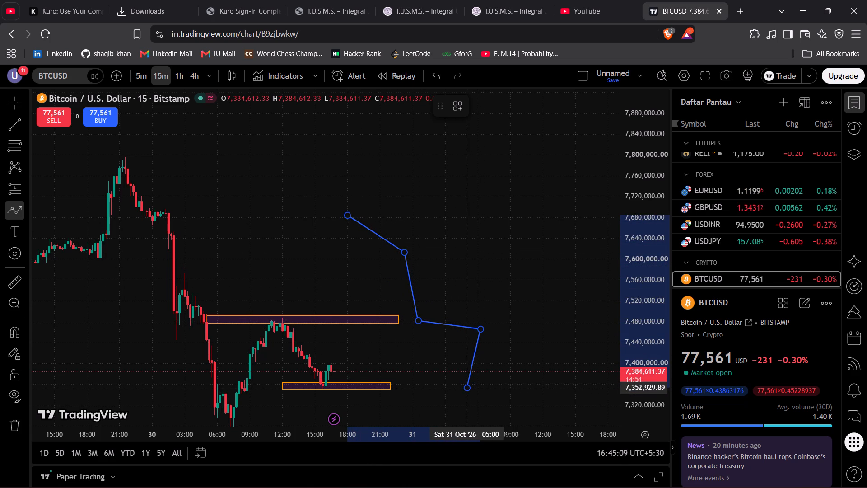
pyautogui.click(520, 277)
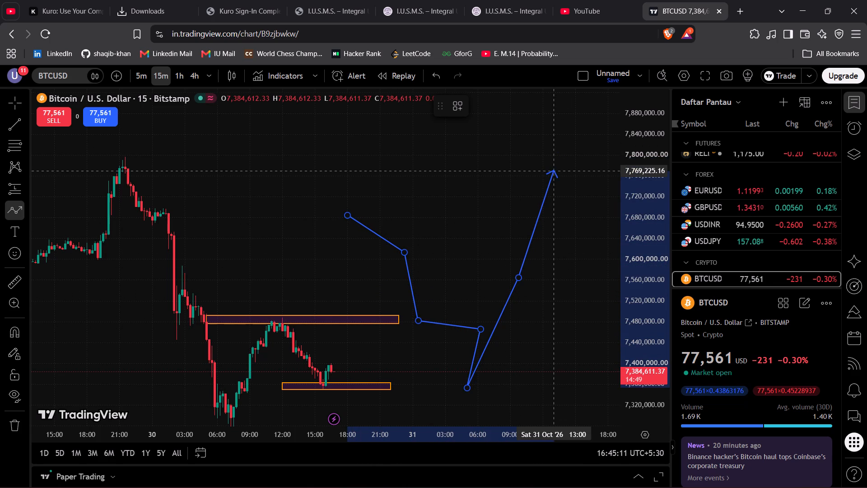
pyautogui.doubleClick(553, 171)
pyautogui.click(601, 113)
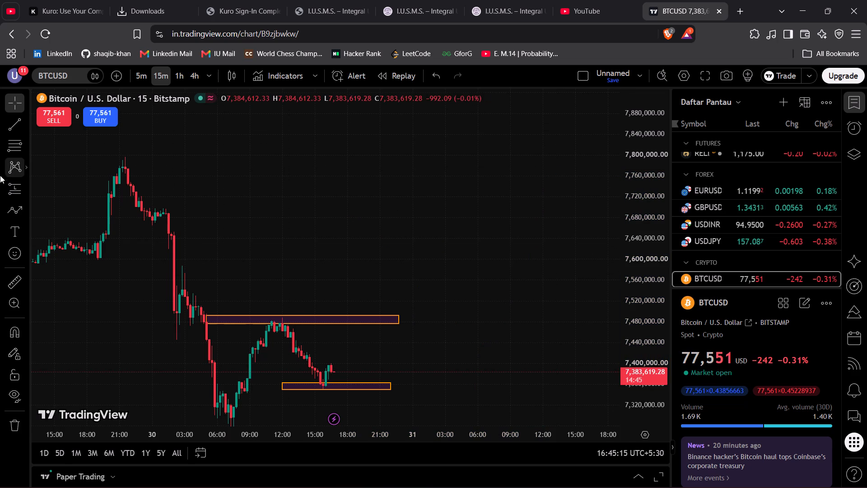
# Trace the swings with a Path from the 29 Oct high through the 30 Oct low and 11:45 high, ending at about 7,358,000 at 16:00.
pyautogui.click(18, 205)
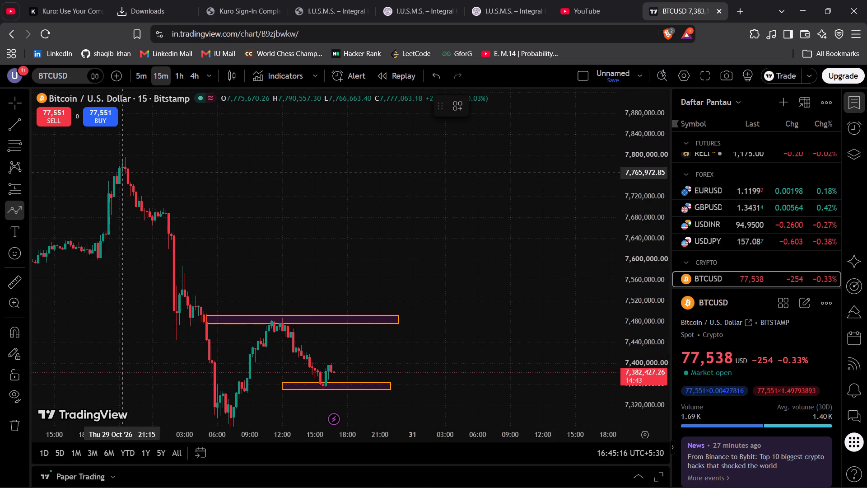
pyautogui.moveTo(126, 173); pyautogui.dragTo(213, 393)
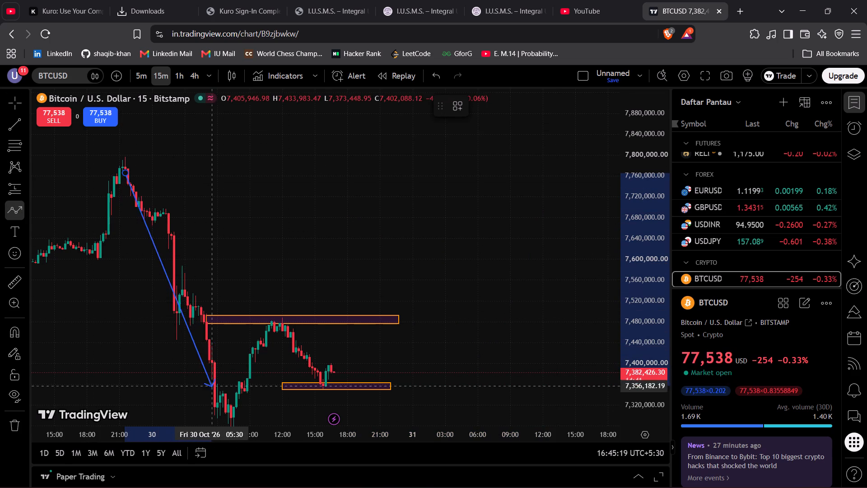
pyautogui.moveTo(213, 393); pyautogui.dragTo(224, 412)
pyautogui.click(224, 412)
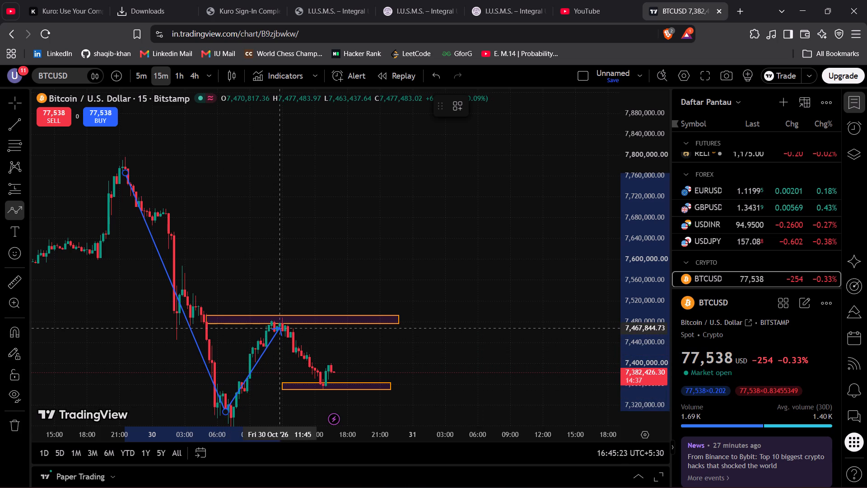
pyautogui.moveTo(280, 328); pyautogui.dragTo(319, 378)
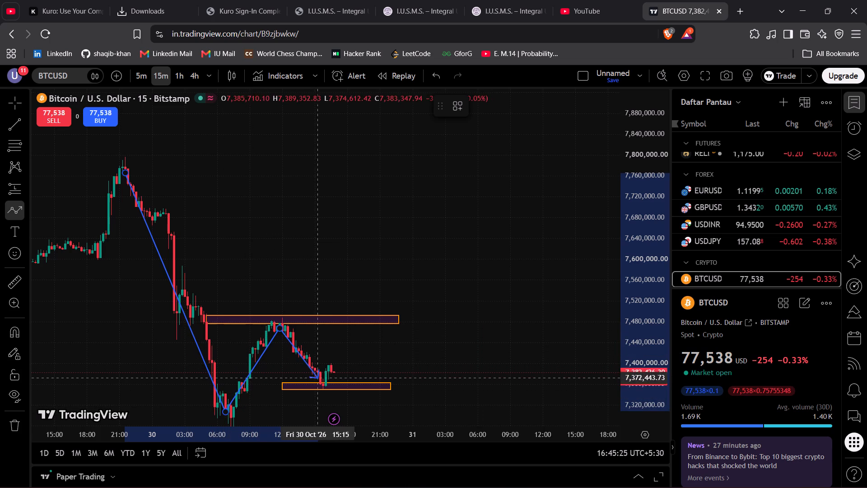
pyautogui.moveTo(319, 378); pyautogui.dragTo(326, 383)
pyautogui.click(326, 383)
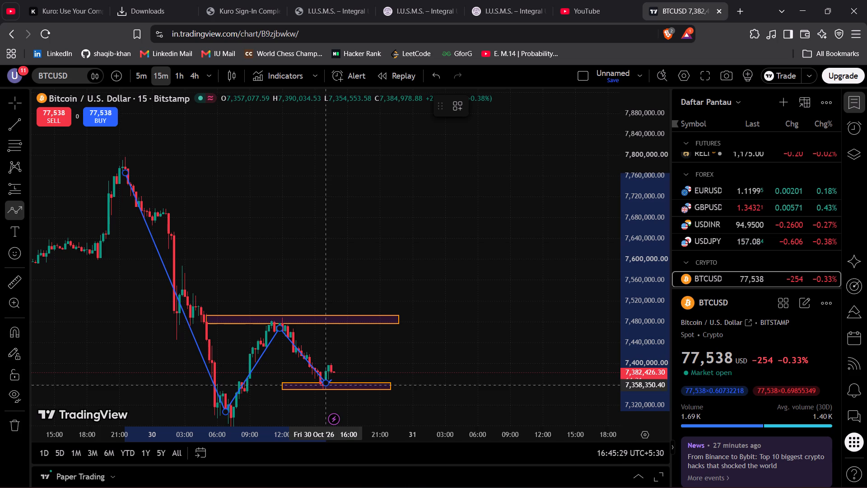
pyautogui.click(326, 381)
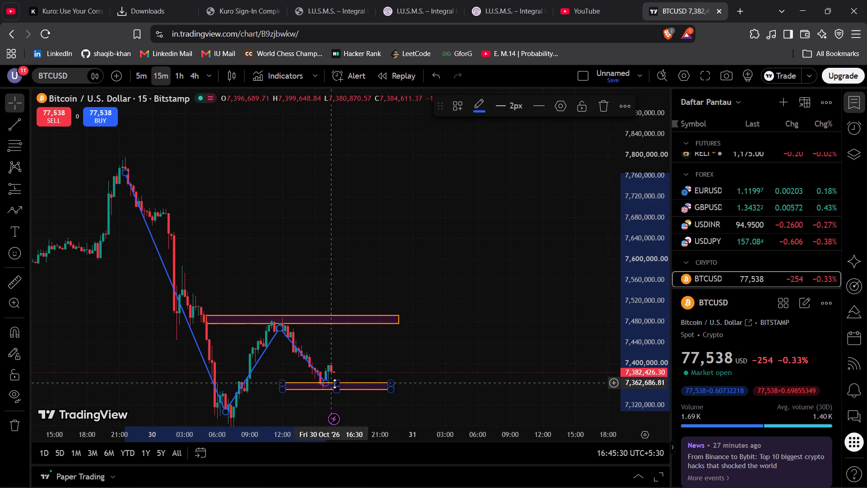
pyautogui.click(370, 355)
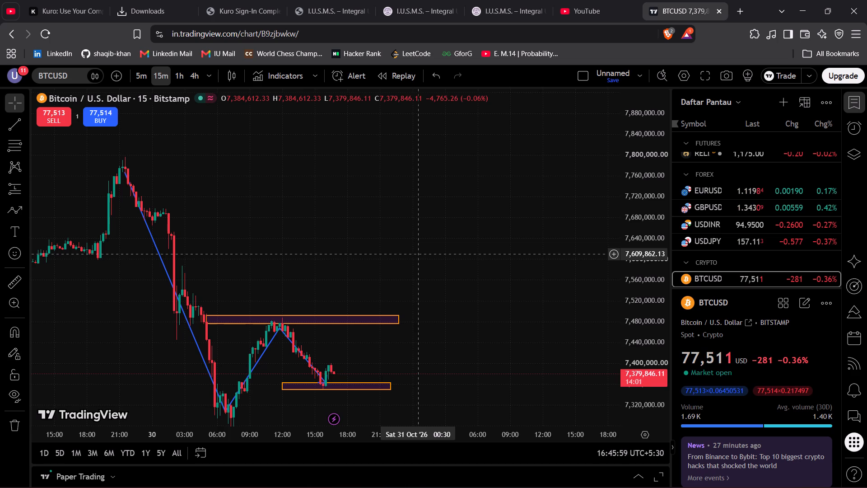
# Examine price history back to 27 Oct on the 15-minute interval, and review the traced swings and zones on the 1-hour interval.
pyautogui.moveTo(403, 237); pyautogui.dragTo(480, 229)
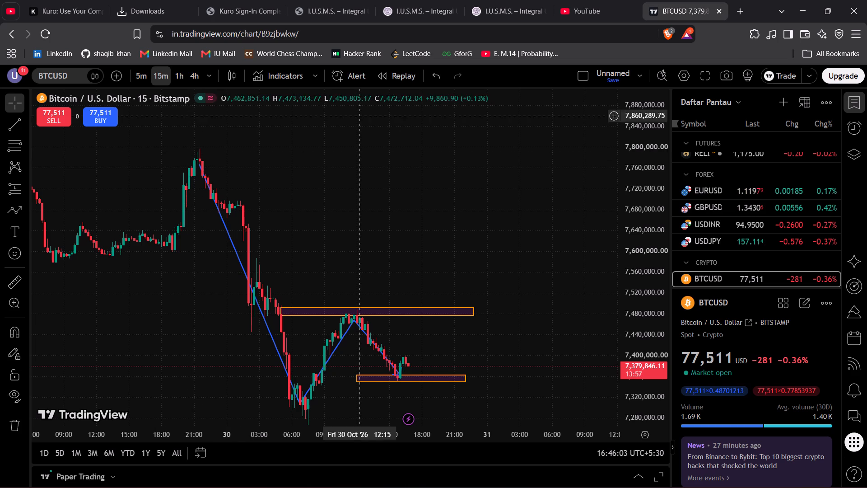
pyautogui.moveTo(271, 202); pyautogui.dragTo(281, 202)
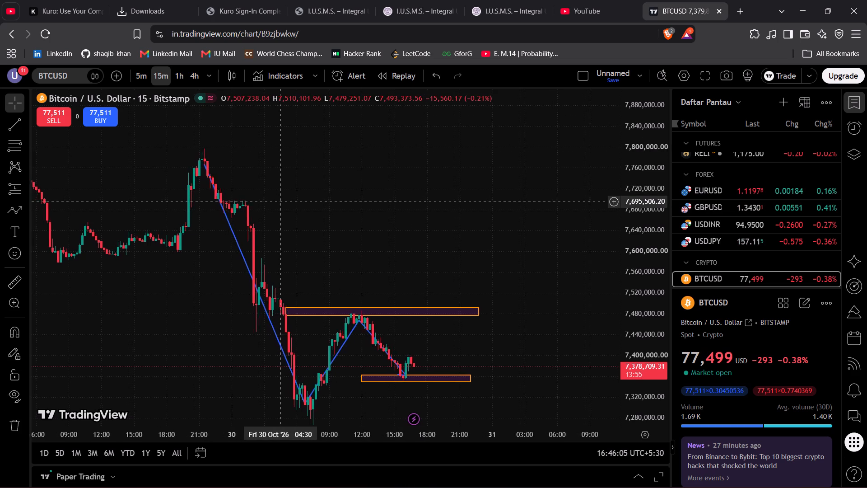
pyautogui.moveTo(281, 202); pyautogui.dragTo(297, 168)
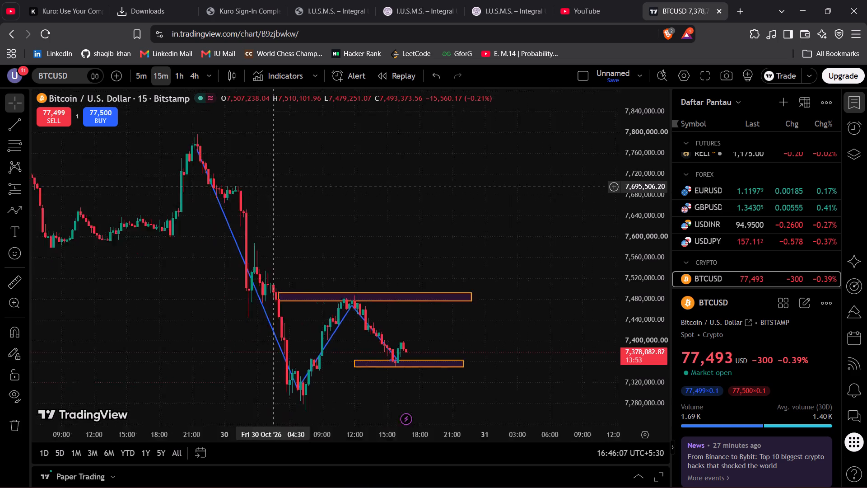
pyautogui.moveTo(297, 168); pyautogui.dragTo(656, 267)
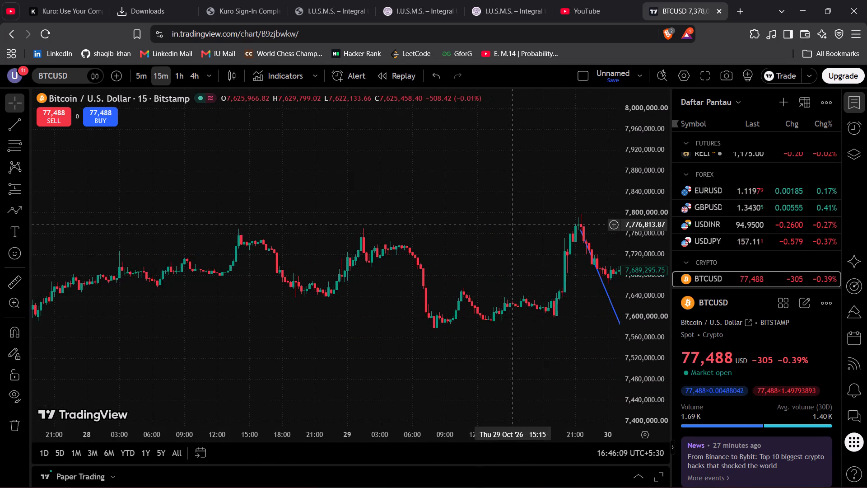
pyautogui.moveTo(512, 225); pyautogui.dragTo(654, 195)
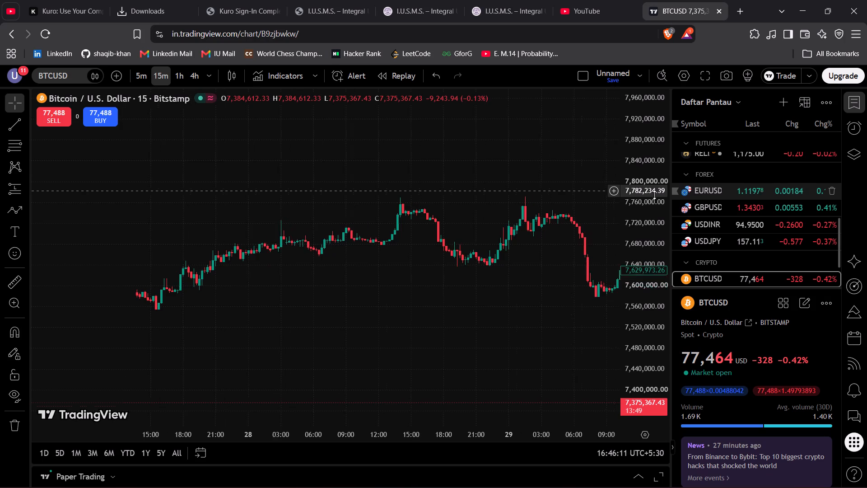
pyautogui.moveTo(654, 195); pyautogui.dragTo(462, 251)
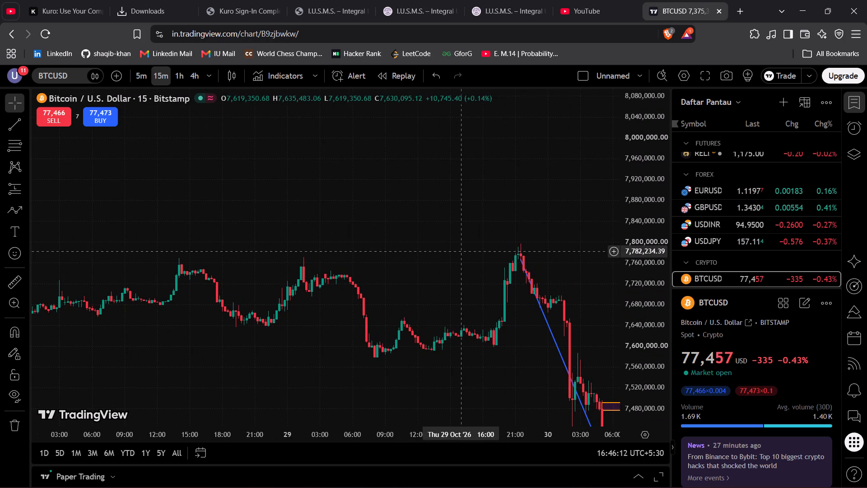
pyautogui.moveTo(458, 217); pyautogui.dragTo(375, 228)
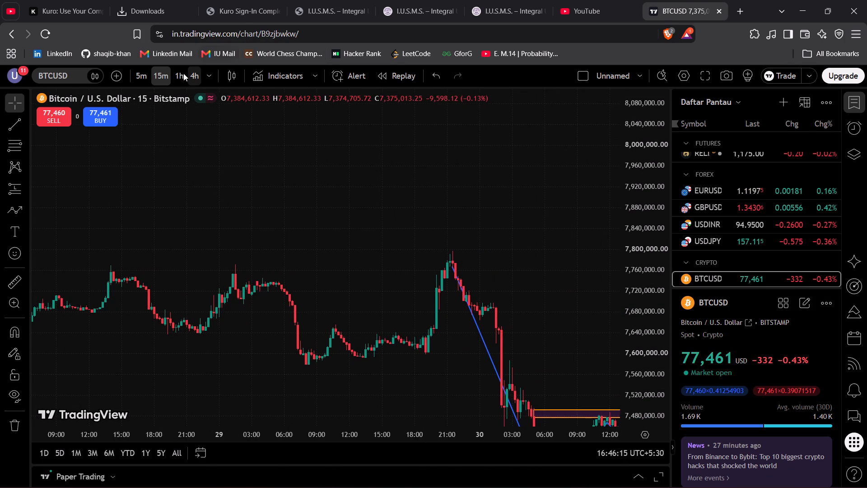
pyautogui.click(177, 74)
pyautogui.moveTo(389, 171); pyautogui.dragTo(257, 180)
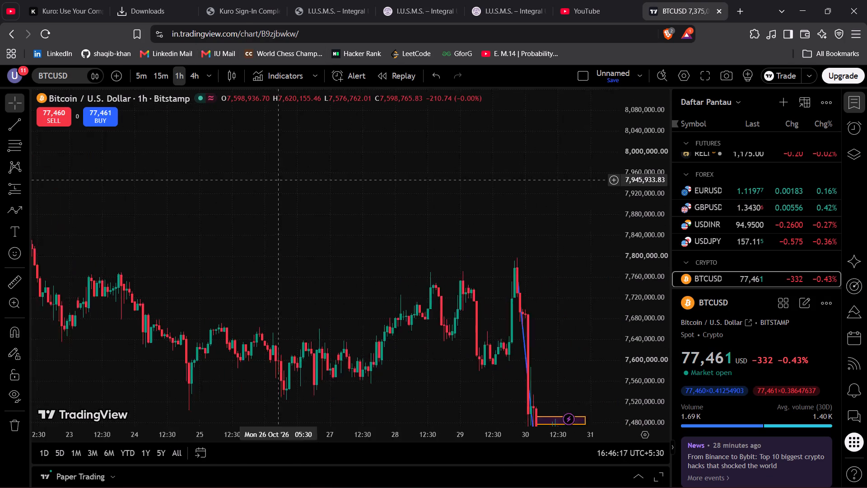
pyautogui.moveTo(257, 180); pyautogui.dragTo(194, 164)
pyautogui.moveTo(343, 206); pyautogui.dragTo(201, 89)
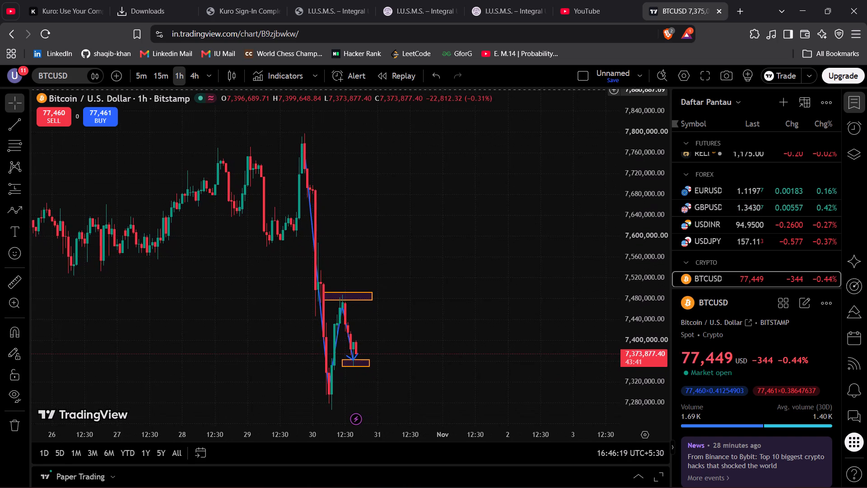
pyautogui.moveTo(201, 89); pyautogui.dragTo(198, 86)
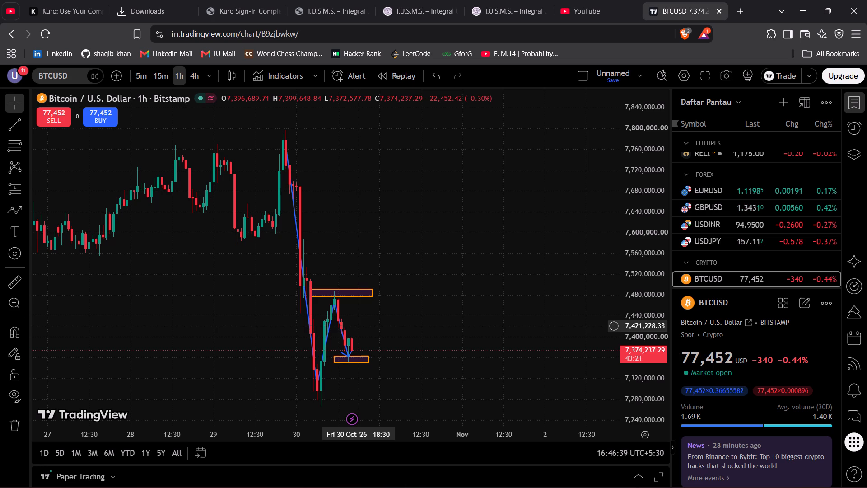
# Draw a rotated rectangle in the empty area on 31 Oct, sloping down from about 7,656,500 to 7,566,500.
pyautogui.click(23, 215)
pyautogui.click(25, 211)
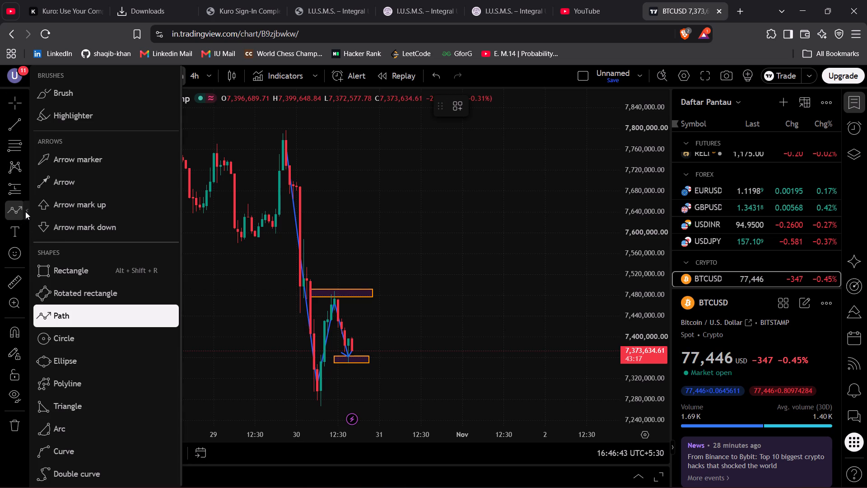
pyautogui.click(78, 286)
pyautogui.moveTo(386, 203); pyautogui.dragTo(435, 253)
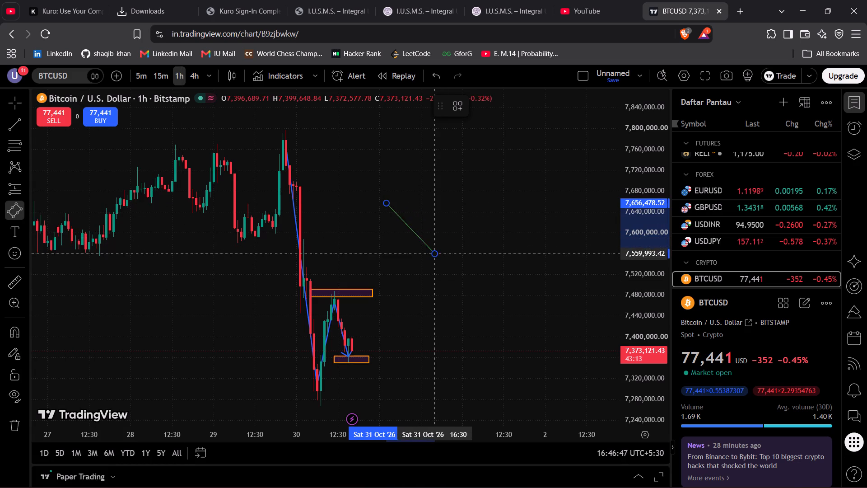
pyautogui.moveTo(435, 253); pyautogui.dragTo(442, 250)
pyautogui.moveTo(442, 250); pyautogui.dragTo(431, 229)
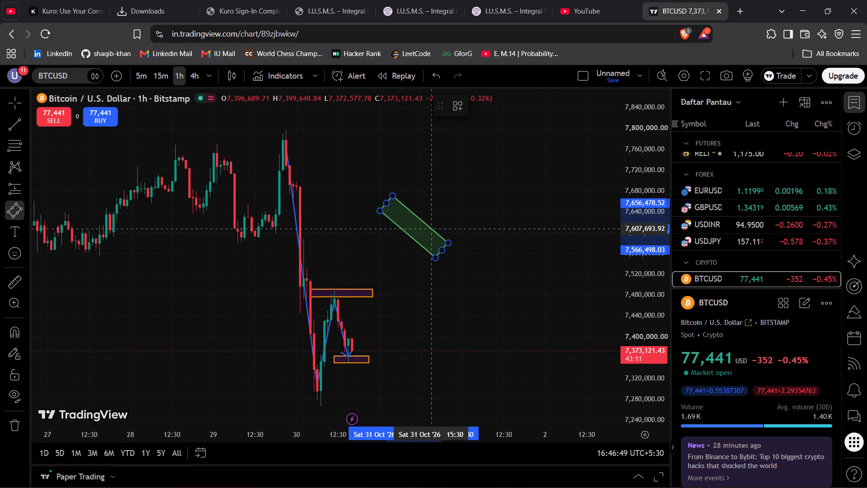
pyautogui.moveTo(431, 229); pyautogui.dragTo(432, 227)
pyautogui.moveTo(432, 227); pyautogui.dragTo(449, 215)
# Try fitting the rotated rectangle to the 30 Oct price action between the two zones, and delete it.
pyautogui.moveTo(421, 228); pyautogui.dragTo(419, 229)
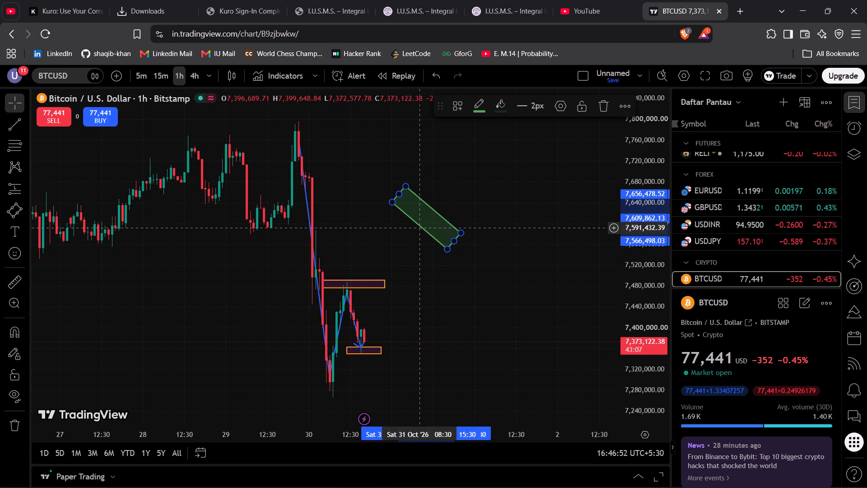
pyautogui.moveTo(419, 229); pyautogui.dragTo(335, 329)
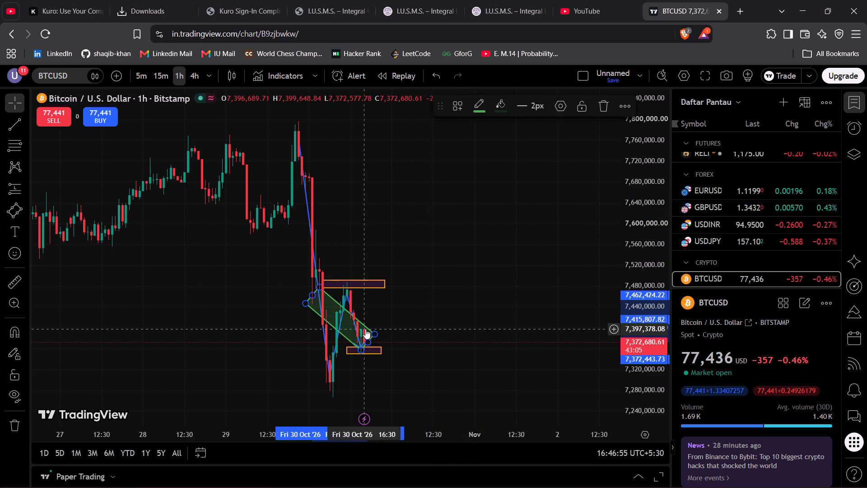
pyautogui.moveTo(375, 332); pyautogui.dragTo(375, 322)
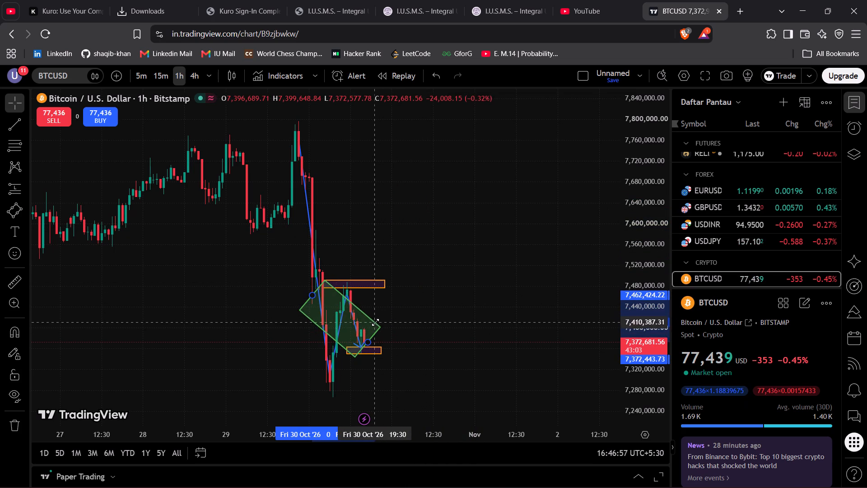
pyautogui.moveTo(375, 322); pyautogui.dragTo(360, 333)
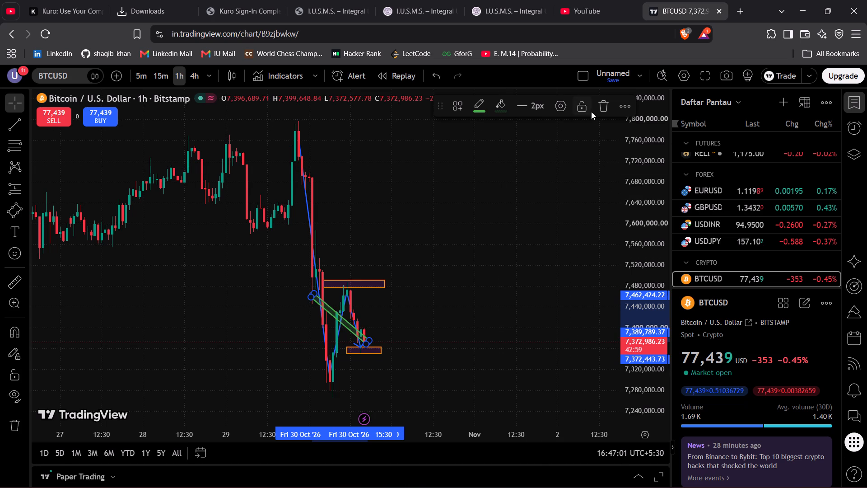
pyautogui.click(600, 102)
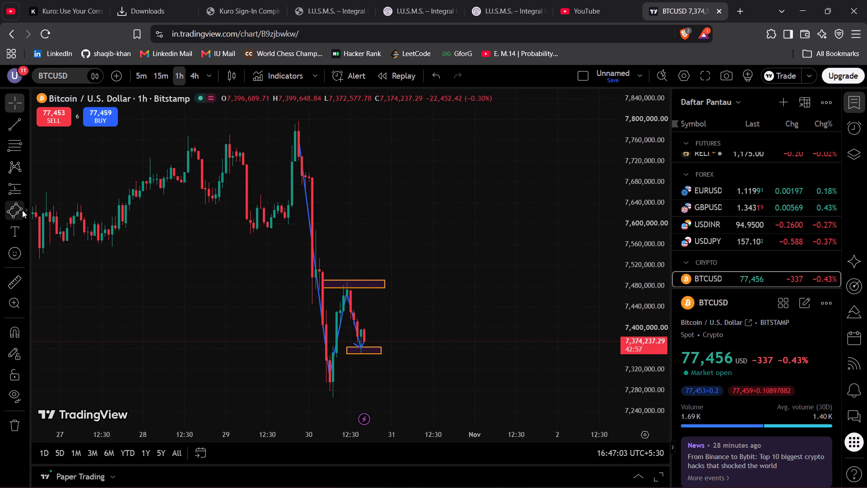
# Draw a thin horizontal rectangle just above the lower zone, from 30 Oct 07:30 to 31 Oct 21:30, with its top at about 7,400,600.
pyautogui.click(24, 209)
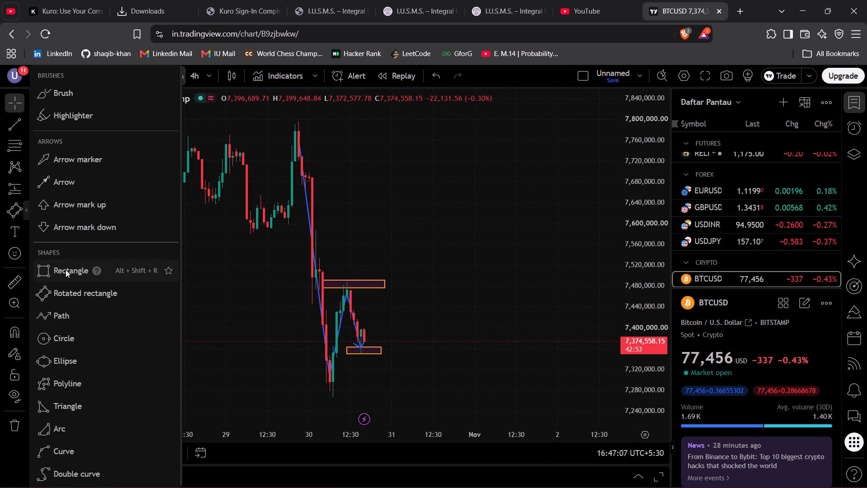
pyautogui.click(65, 270)
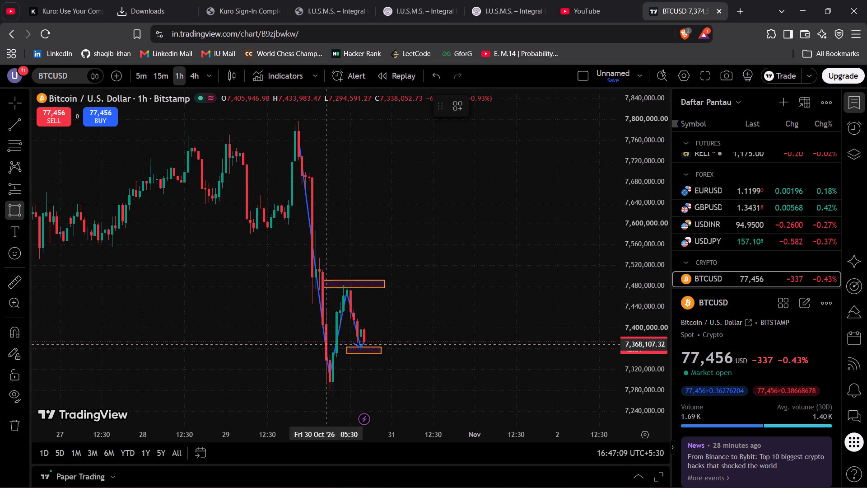
pyautogui.moveTo(333, 335); pyautogui.dragTo(398, 328)
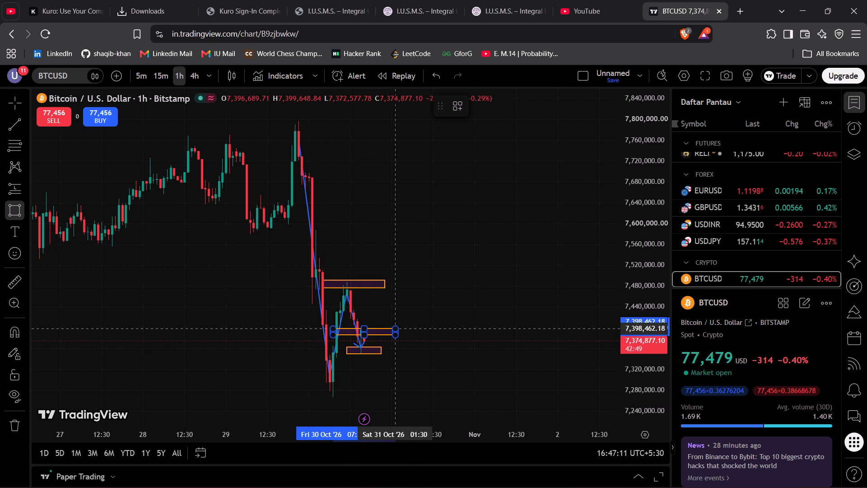
pyautogui.moveTo(398, 328); pyautogui.dragTo(432, 327)
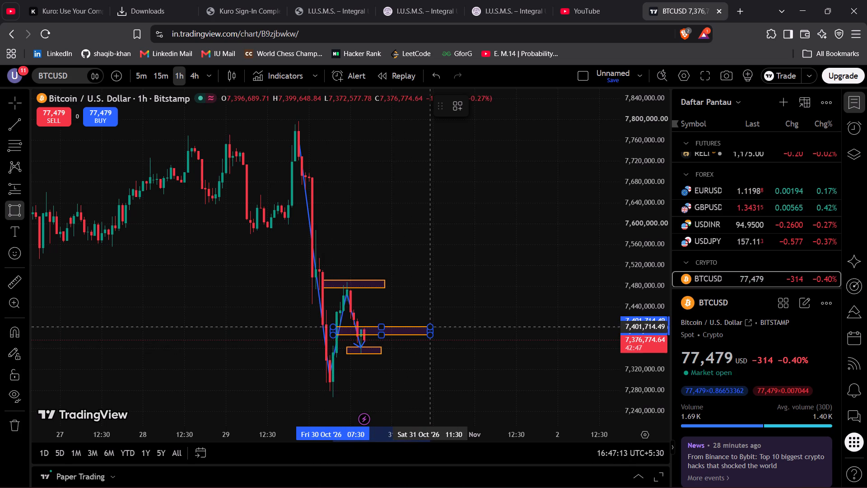
pyautogui.moveTo(432, 327); pyautogui.dragTo(463, 327)
pyautogui.click(463, 327)
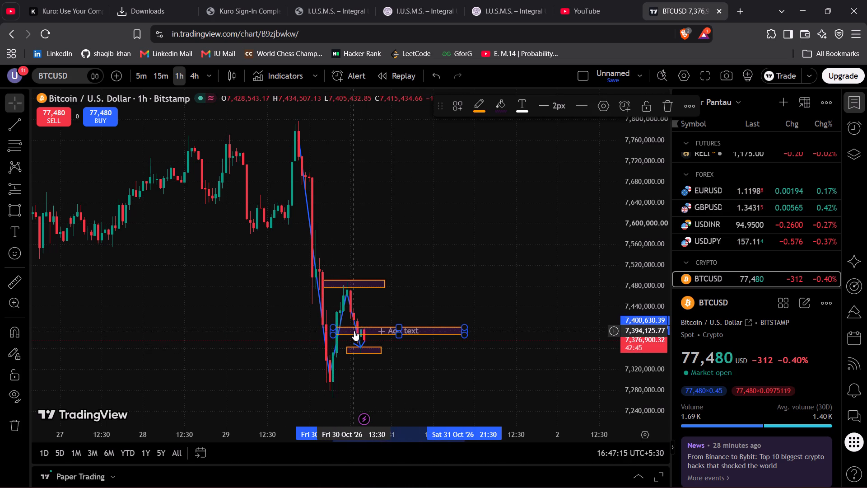
# Shift the new long rectangle slightly down so it spans about 7,378,000 to 7,392,000.
pyautogui.moveTo(354, 331); pyautogui.dragTo(353, 335)
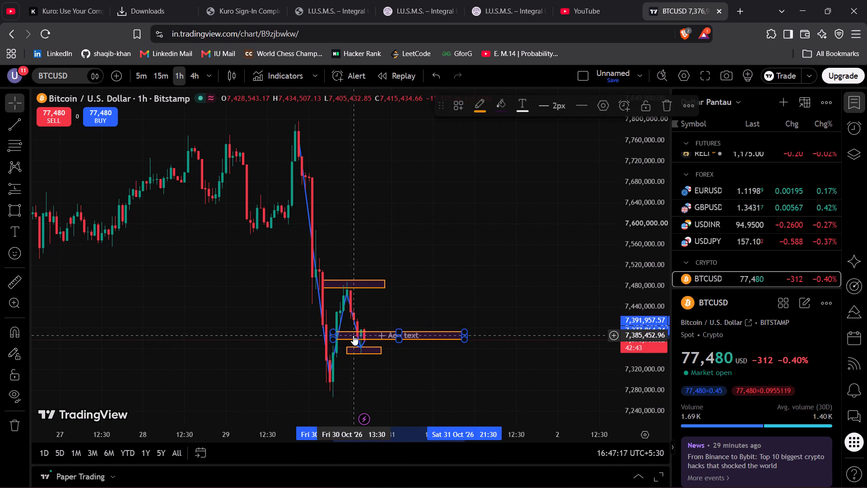
pyautogui.click(353, 335)
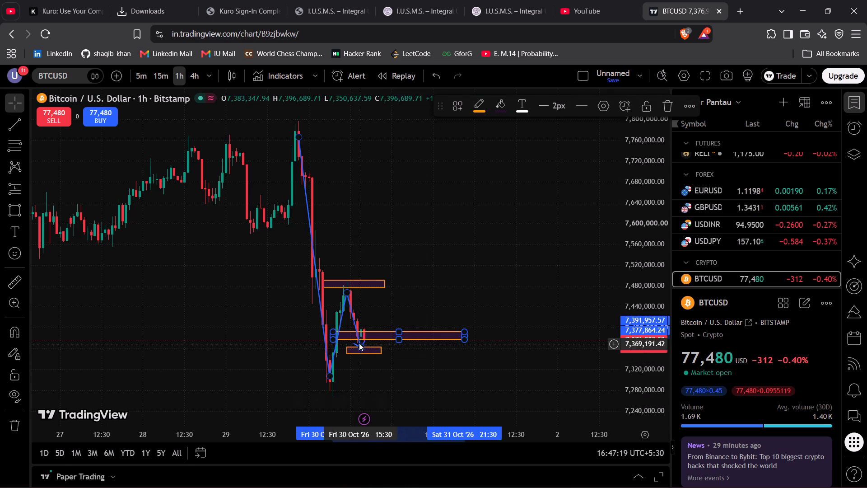
pyautogui.click(481, 367)
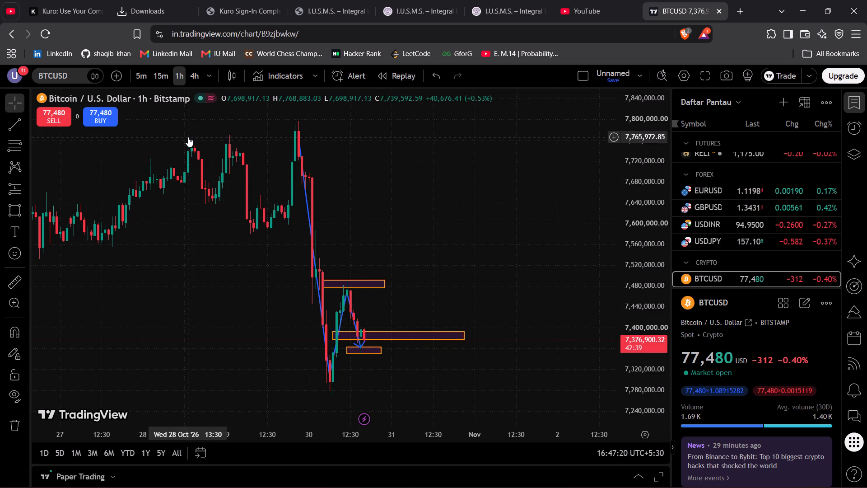
# Switch the chart to the 15-minute interval to review the zones.
pyautogui.click(160, 75)
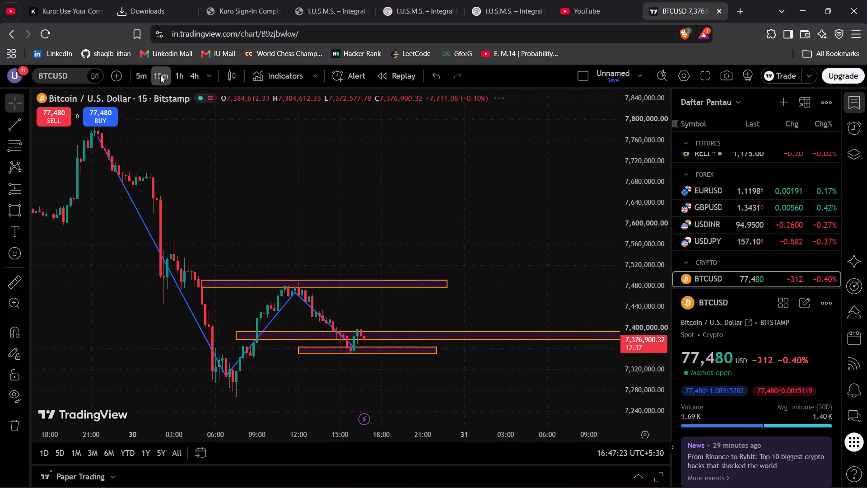
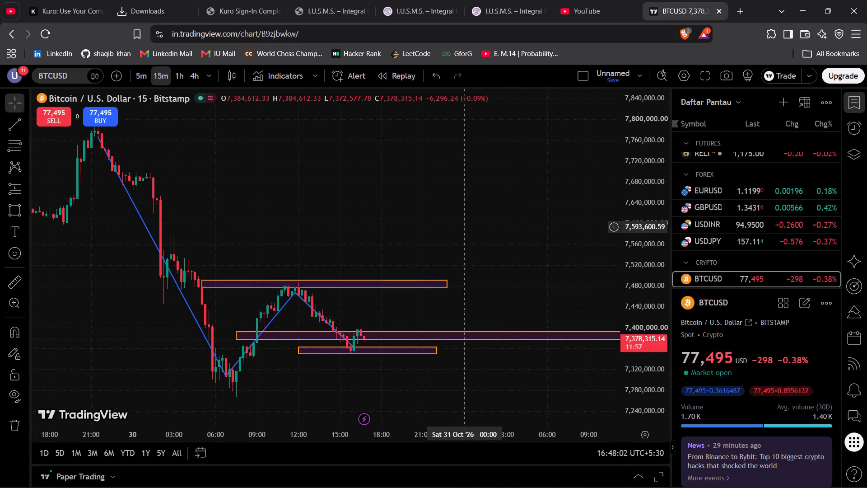
# Examine the 28 to 30 Oct price action on the 15-minute chart against the three marked zones and the traced swings.
pyautogui.moveTo(465, 227); pyautogui.dragTo(455, 231)
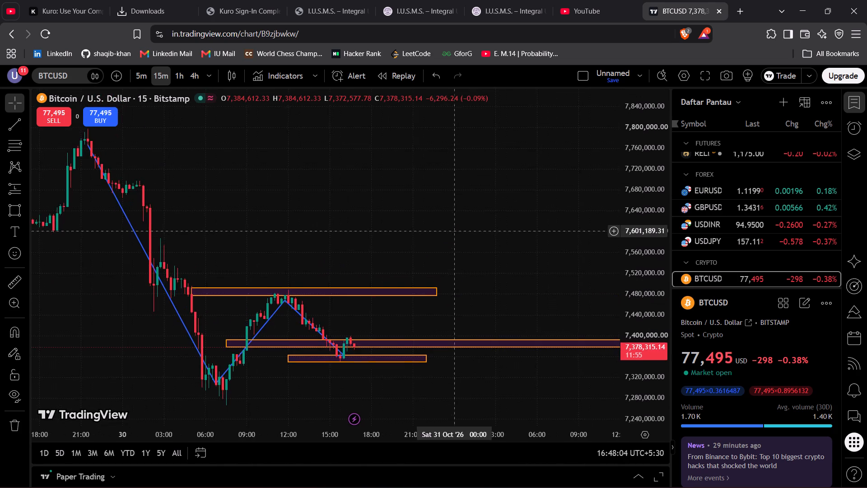
pyautogui.moveTo(455, 231); pyautogui.dragTo(437, 239)
pyautogui.click(223, 440)
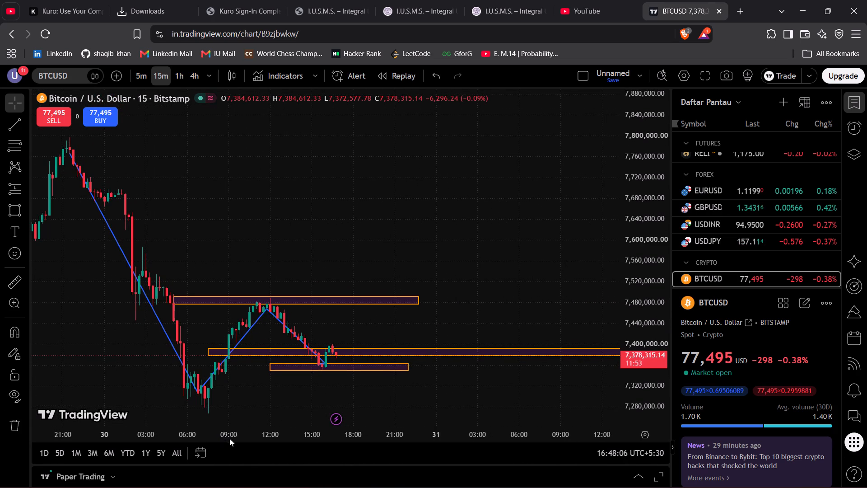
pyautogui.click(234, 433)
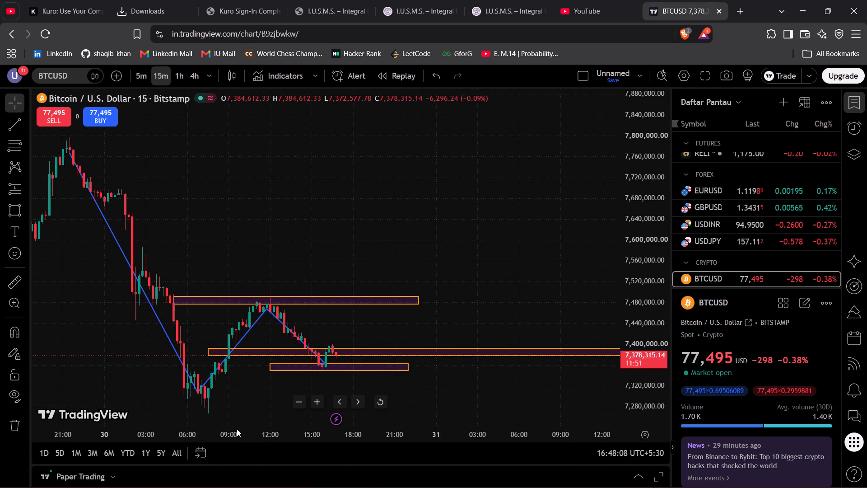
pyautogui.moveTo(232, 441); pyautogui.dragTo(243, 438)
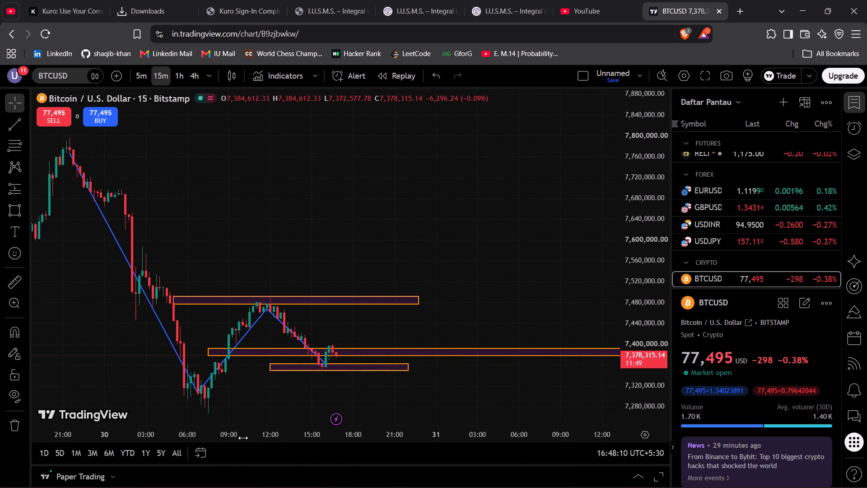
pyautogui.moveTo(243, 438); pyautogui.dragTo(246, 436)
pyautogui.moveTo(246, 436); pyautogui.dragTo(354, 437)
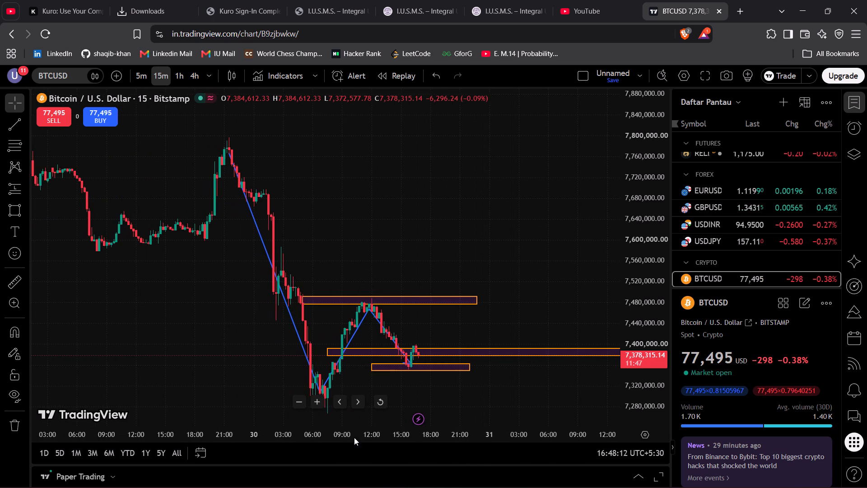
pyautogui.moveTo(363, 433); pyautogui.dragTo(429, 433)
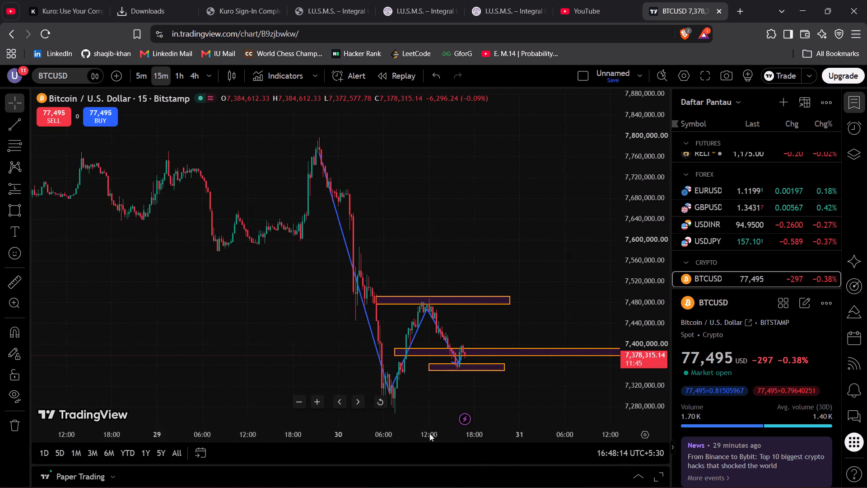
pyautogui.moveTo(429, 433); pyautogui.dragTo(464, 433)
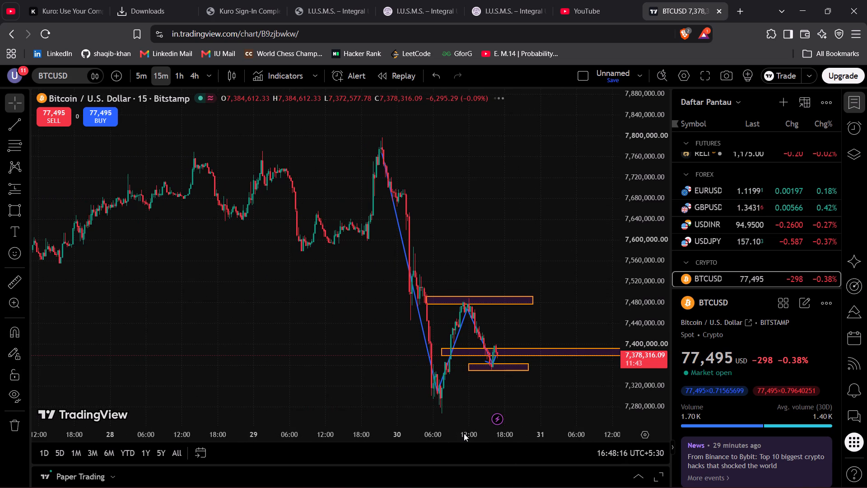
pyautogui.moveTo(356, 373); pyautogui.dragTo(322, 379)
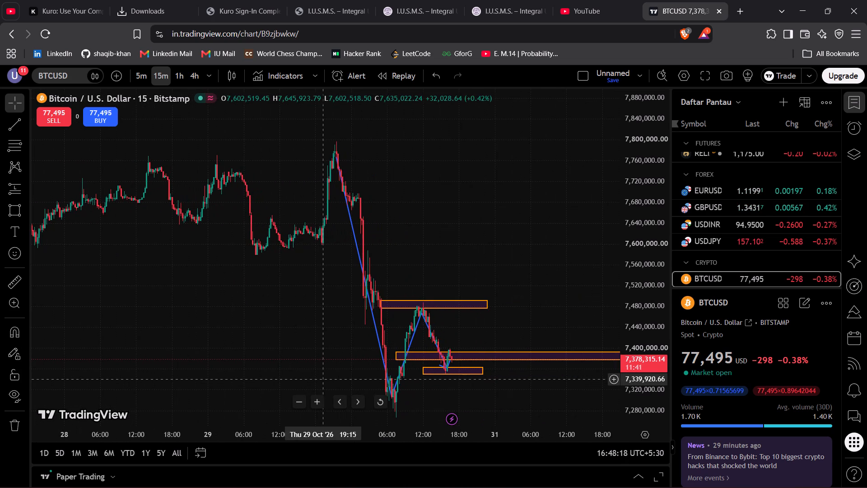
pyautogui.hscroll(-1, 479, 295)
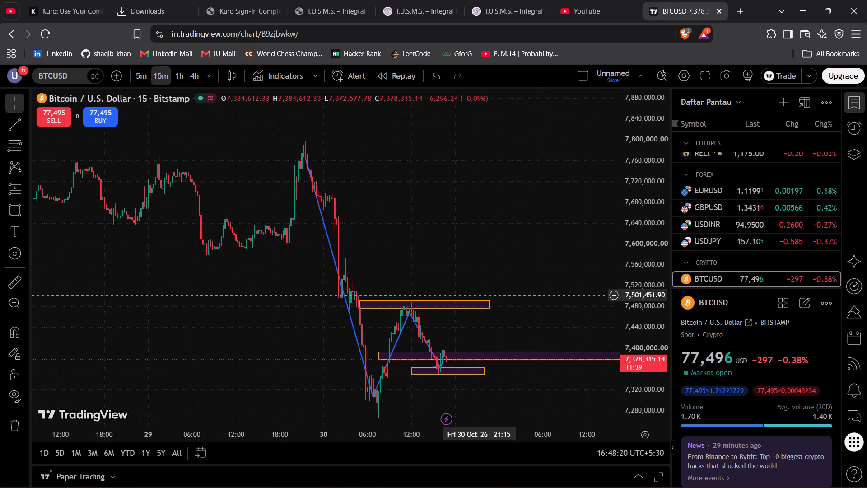
pyautogui.hscroll(-1, 479, 295)
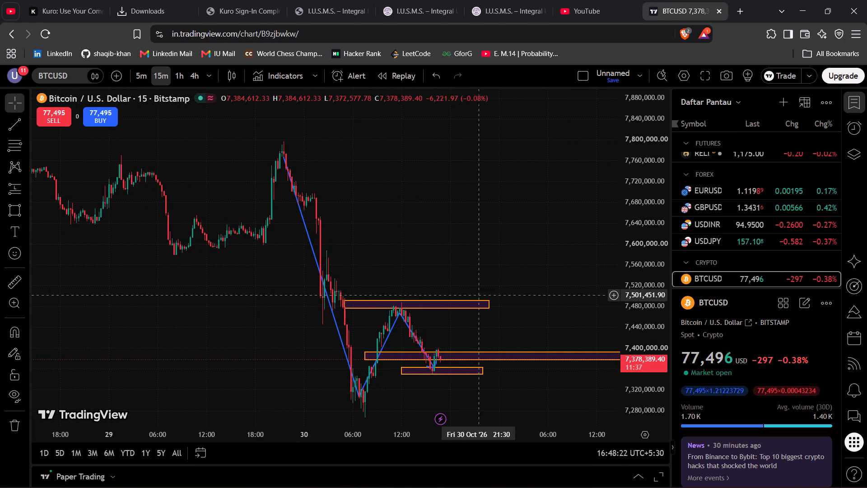
pyautogui.moveTo(543, 344); pyautogui.dragTo(550, 319)
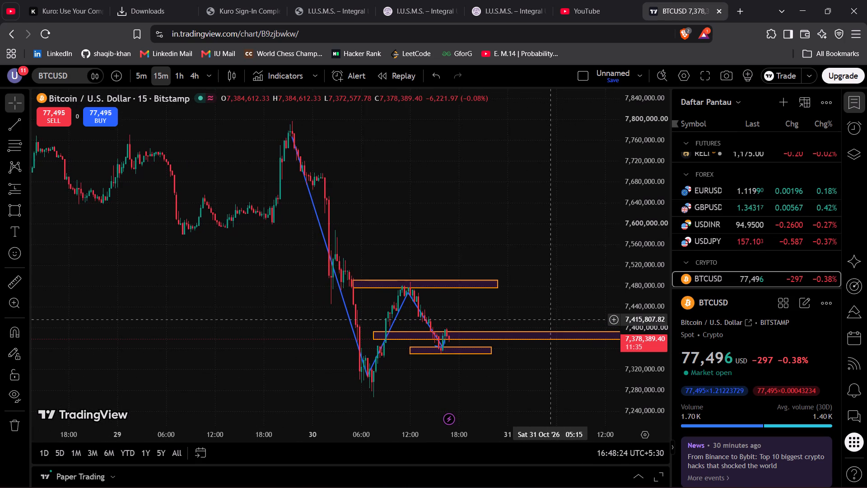
pyautogui.moveTo(550, 319); pyautogui.dragTo(488, 323)
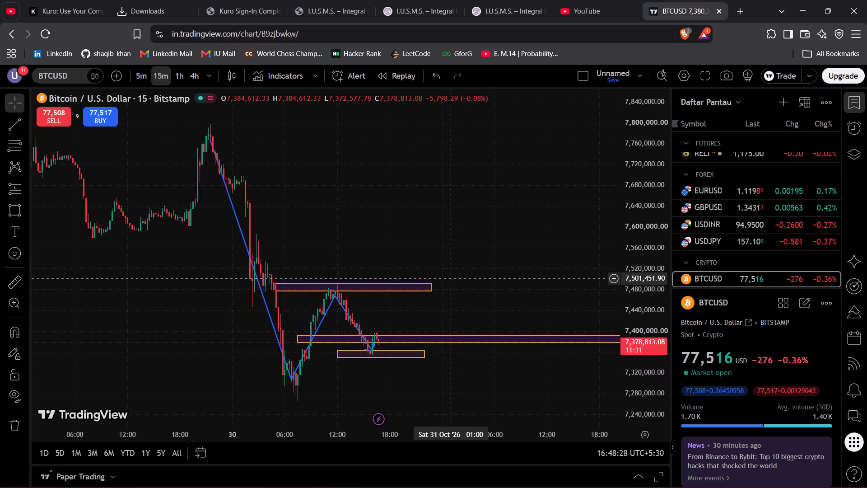
# Switch the BTCUSD chart to the 4-hour interval to view the marked zones in wider context.
pyautogui.click(191, 78)
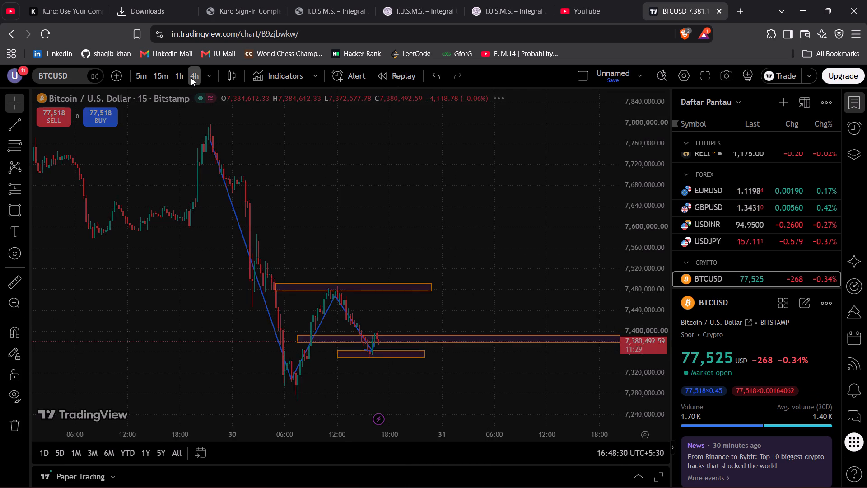
pyautogui.moveTo(439, 193); pyautogui.dragTo(413, 216)
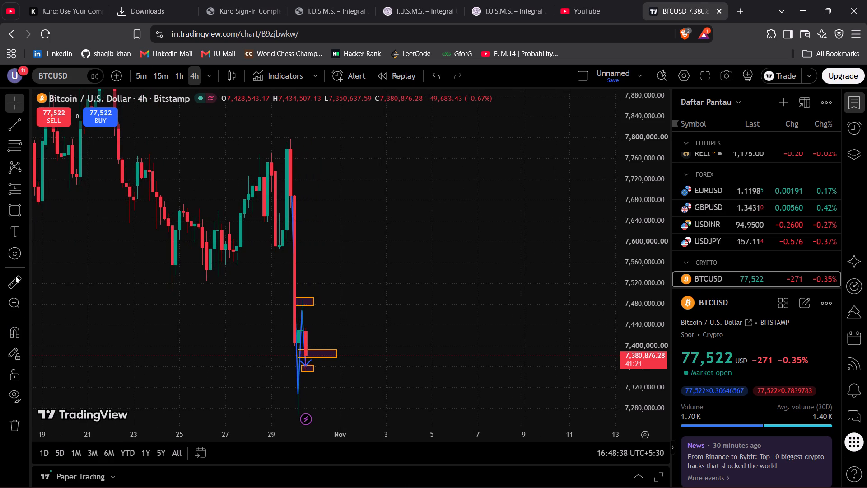
# Remove all drawings and indicators from the BTCUSD chart.
pyautogui.click(9, 430)
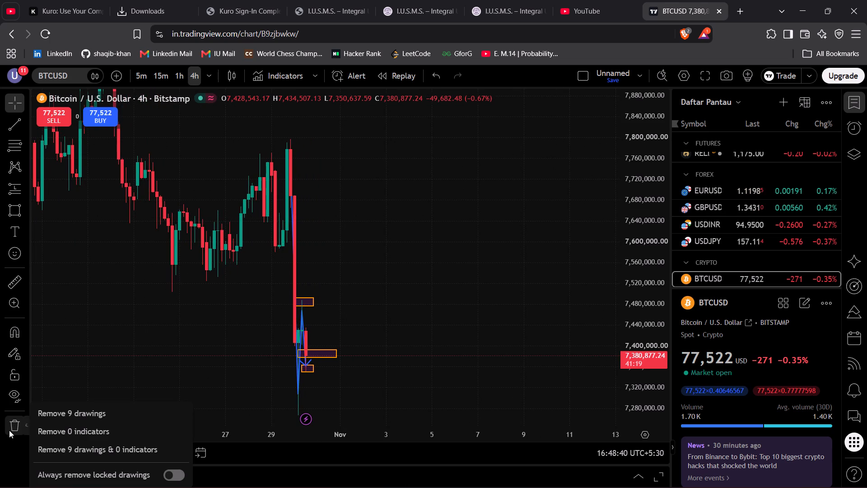
pyautogui.click(54, 447)
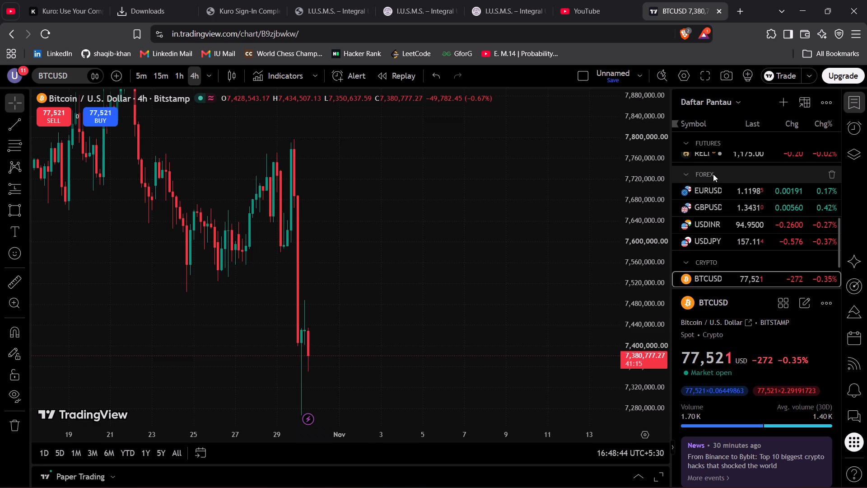
# Examine the 4-hour price history from about 11 to 30 Oct on a compressed price scale, including the latest drop.
pyautogui.moveTo(647, 194); pyautogui.dragTo(645, 303)
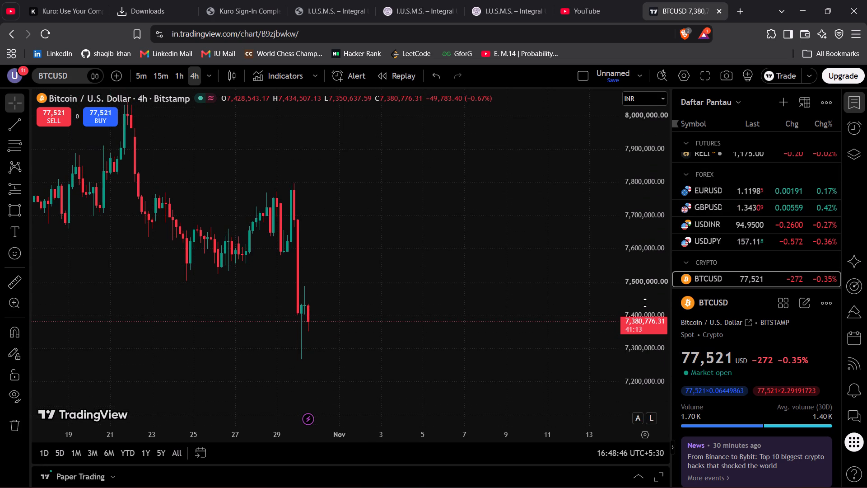
pyautogui.moveTo(635, 206); pyautogui.dragTo(638, 254)
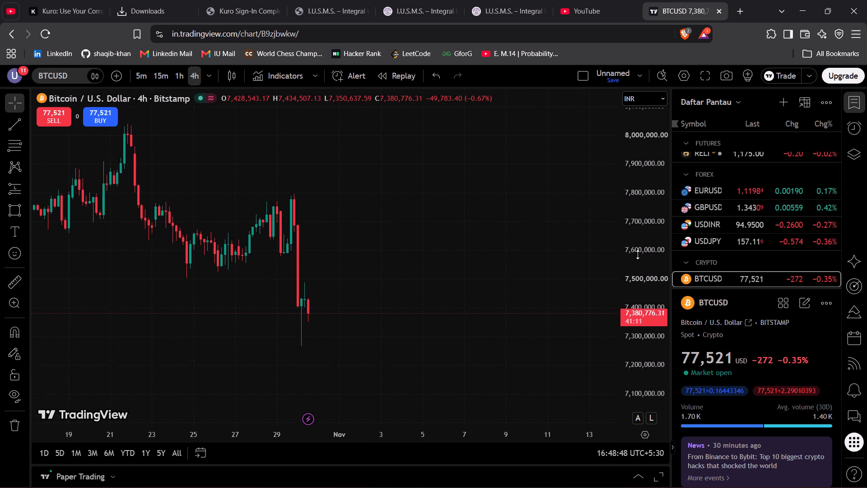
pyautogui.moveTo(638, 254); pyautogui.dragTo(640, 267)
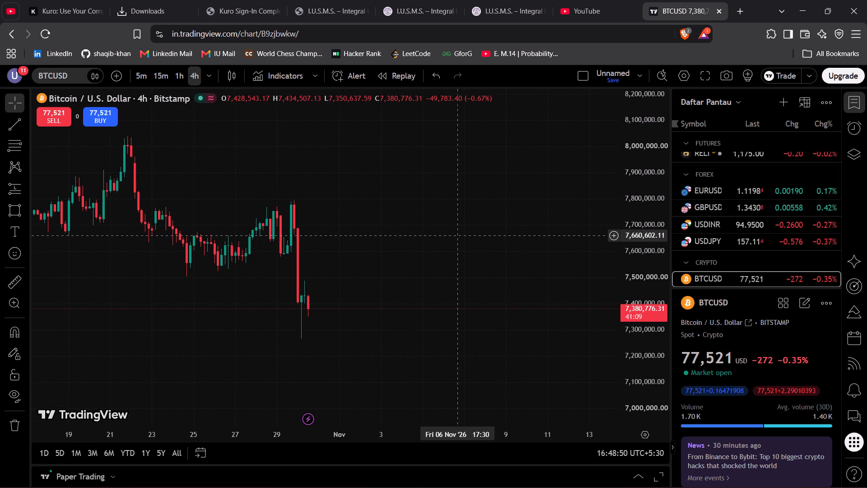
pyautogui.moveTo(457, 235); pyautogui.dragTo(518, 305)
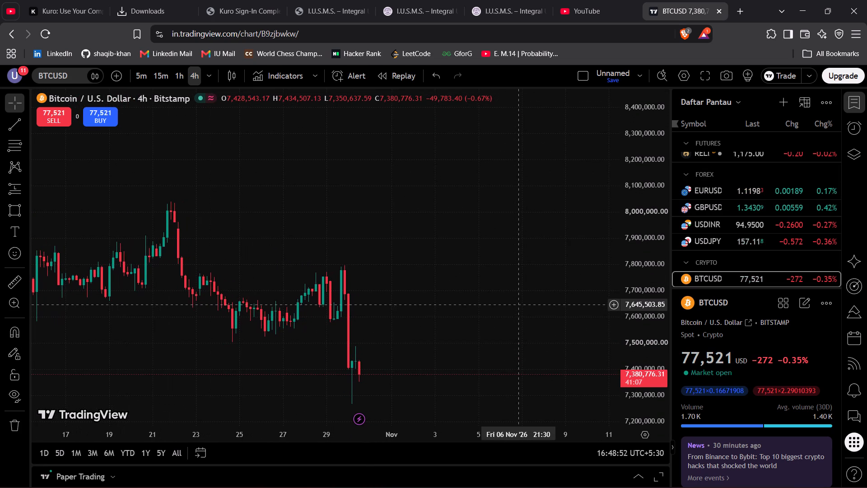
pyautogui.click(377, 226)
pyautogui.moveTo(368, 208); pyautogui.dragTo(512, 209)
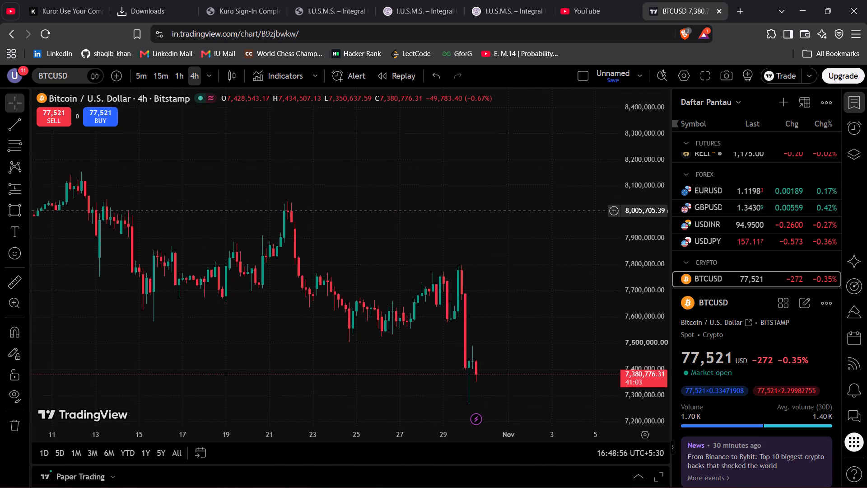
pyautogui.moveTo(512, 209); pyautogui.dragTo(498, 179)
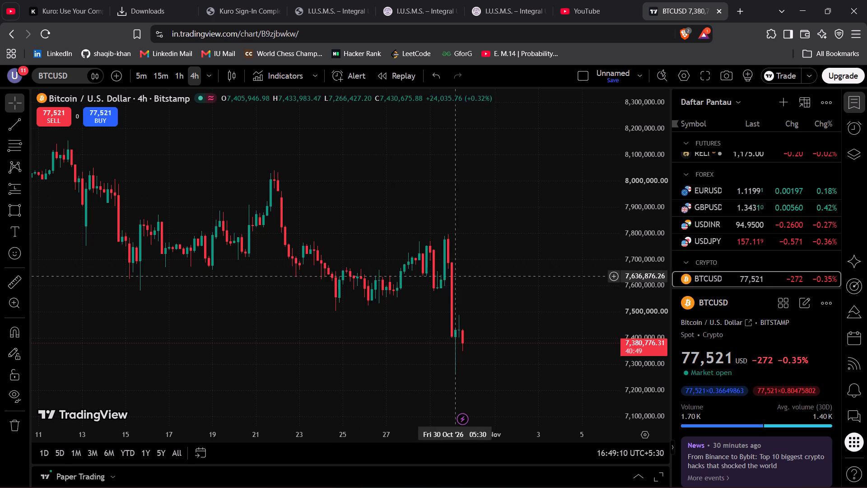
pyautogui.moveTo(510, 338); pyautogui.dragTo(459, 302)
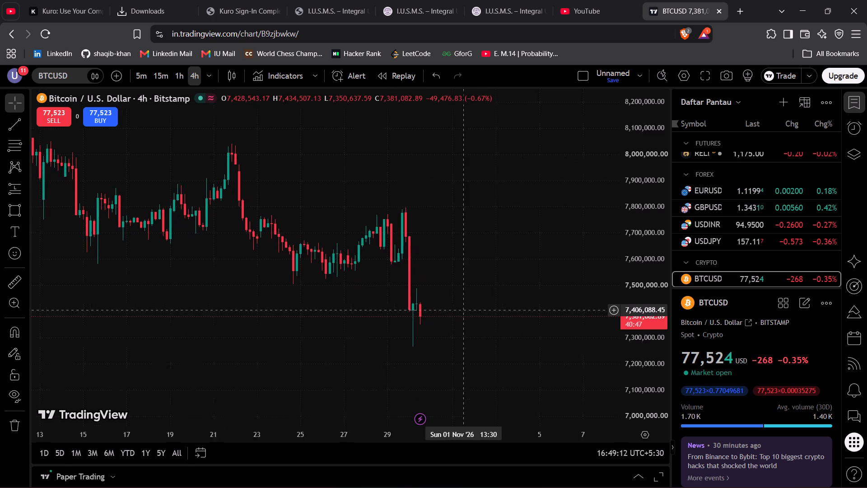
pyautogui.moveTo(459, 302); pyautogui.dragTo(526, 362)
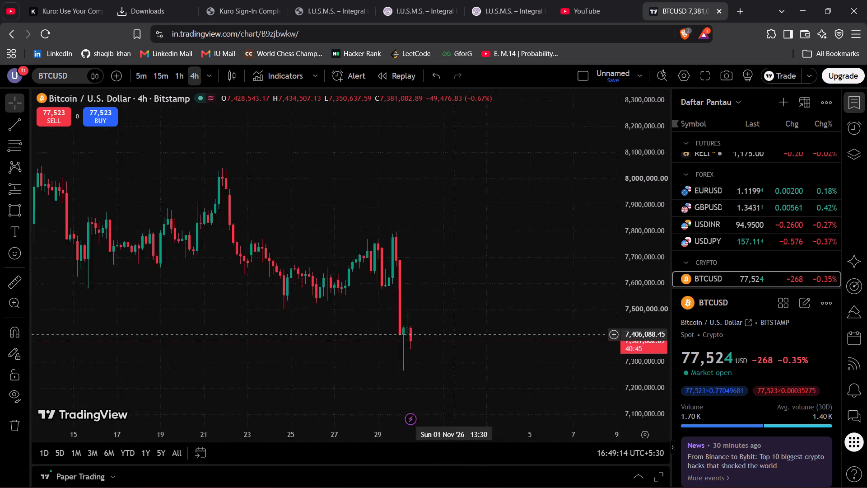
pyautogui.moveTo(526, 362); pyautogui.dragTo(457, 319)
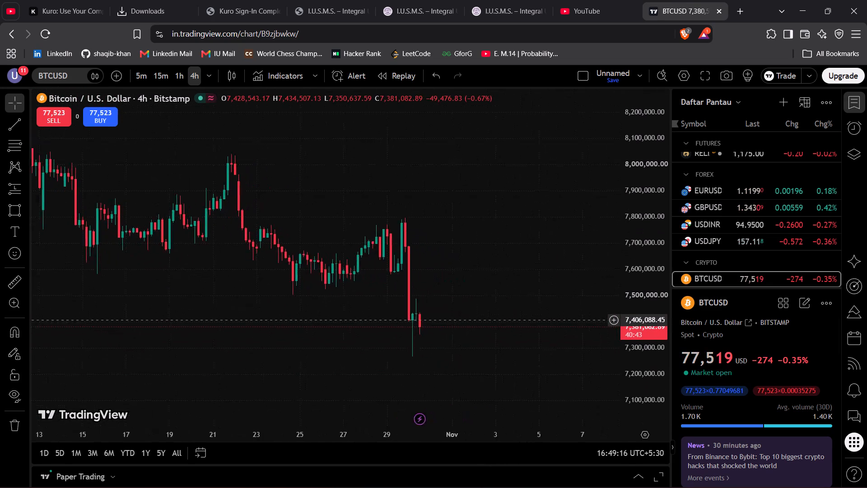
pyautogui.moveTo(457, 319); pyautogui.dragTo(383, 311)
pyautogui.moveTo(386, 288); pyautogui.dragTo(361, 304)
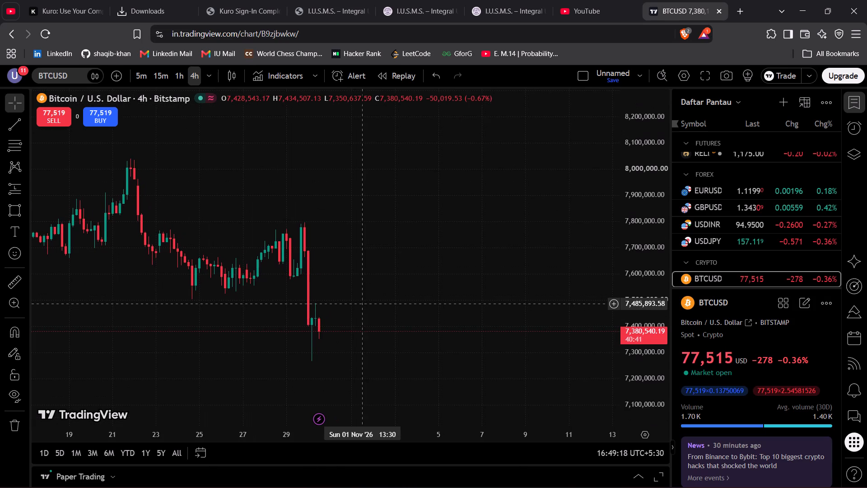
# Switch the chart to the 1-hour interval and examine the price swings from 28 to 30 Oct.
pyautogui.click(176, 75)
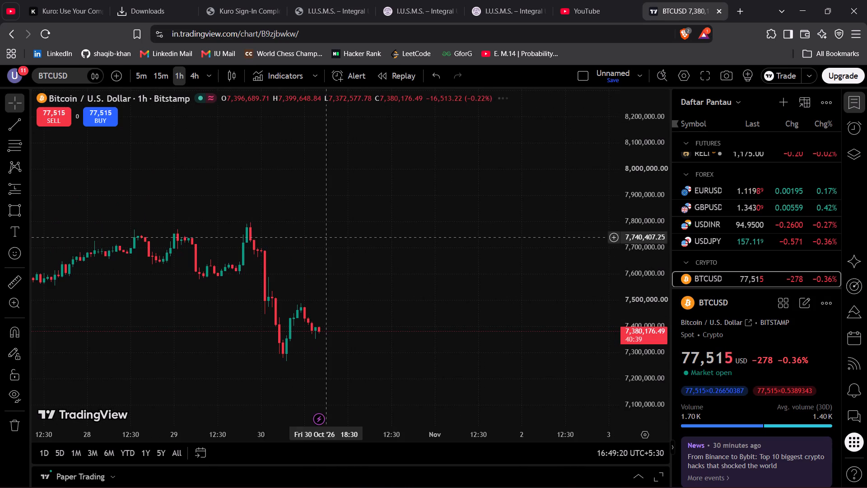
pyautogui.moveTo(382, 280); pyautogui.dragTo(392, 278)
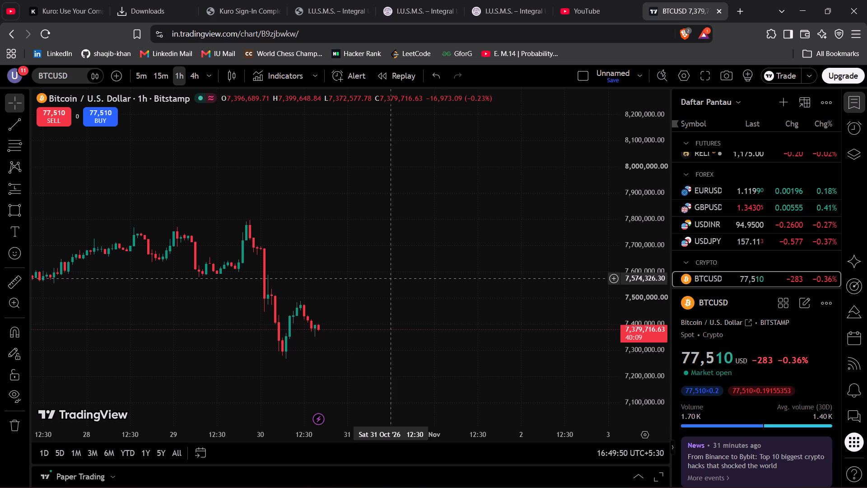
# Switch the chart to the 15-minute interval and examine the 29 to 30 Oct decline and rebound on an expanded price scale.
pyautogui.click(165, 82)
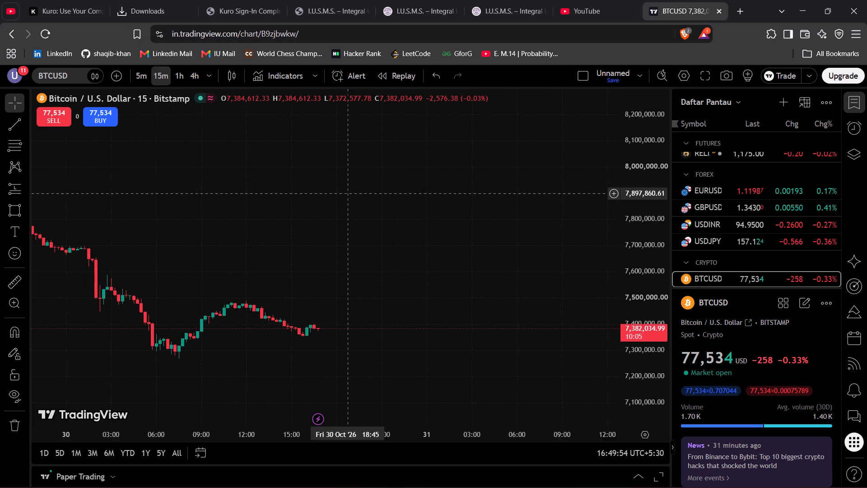
pyautogui.moveTo(647, 190); pyautogui.dragTo(654, 102)
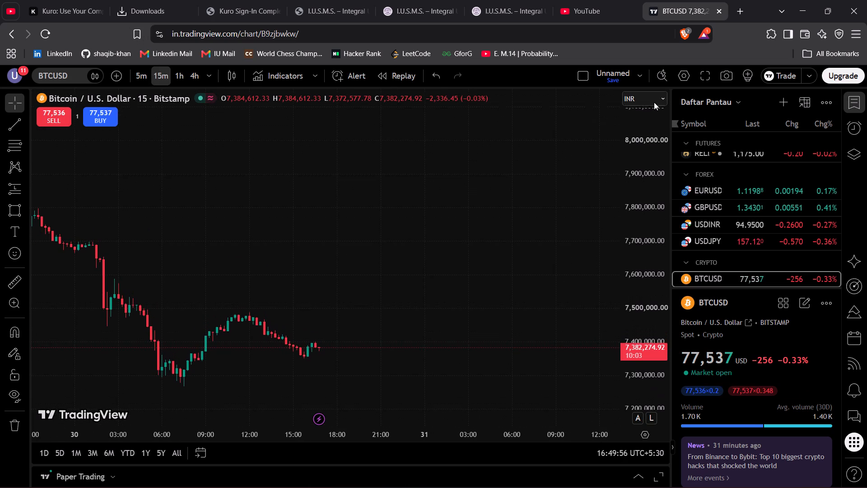
pyautogui.moveTo(654, 102); pyautogui.dragTo(654, 101)
pyautogui.moveTo(649, 199); pyautogui.dragTo(648, 131)
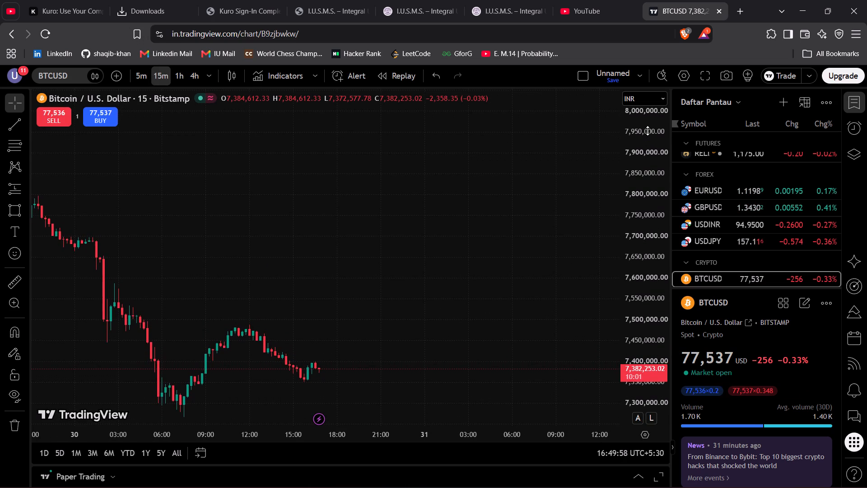
pyautogui.moveTo(411, 233); pyautogui.dragTo(610, 170)
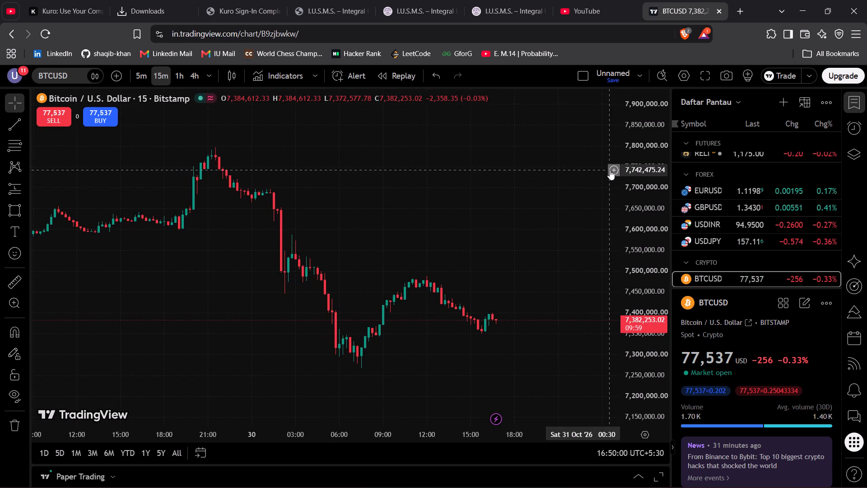
pyautogui.moveTo(513, 164); pyautogui.dragTo(438, 171)
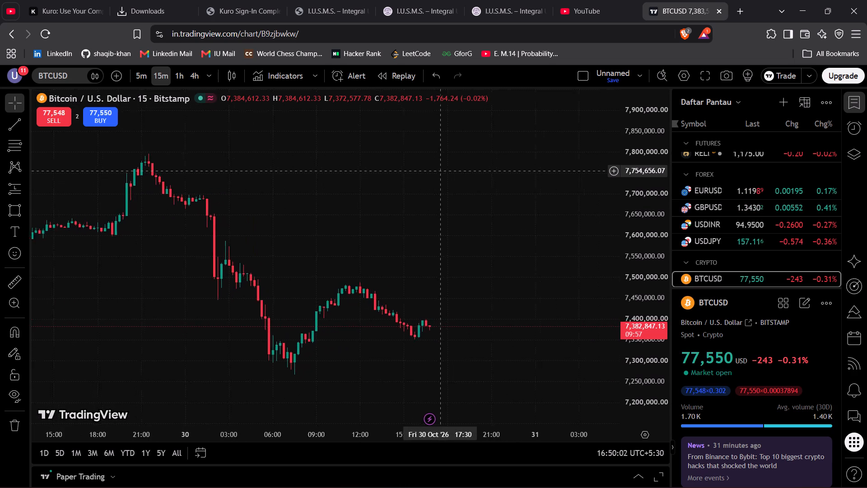
pyautogui.moveTo(438, 171); pyautogui.dragTo(437, 168)
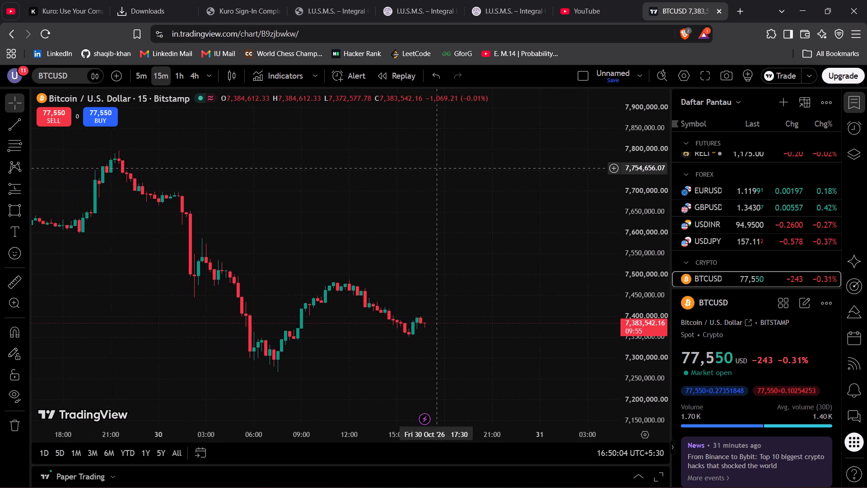
pyautogui.hscroll(-1, 437, 168)
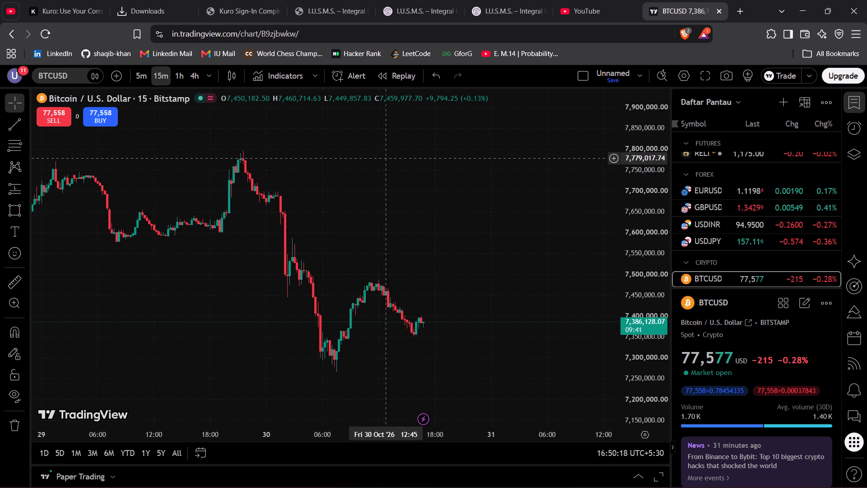
# Place a market buy order for 2 units of BTCUSD without take profit or stop loss, and dismiss the order form.
pyautogui.moveTo(423, 192); pyautogui.dragTo(304, 213)
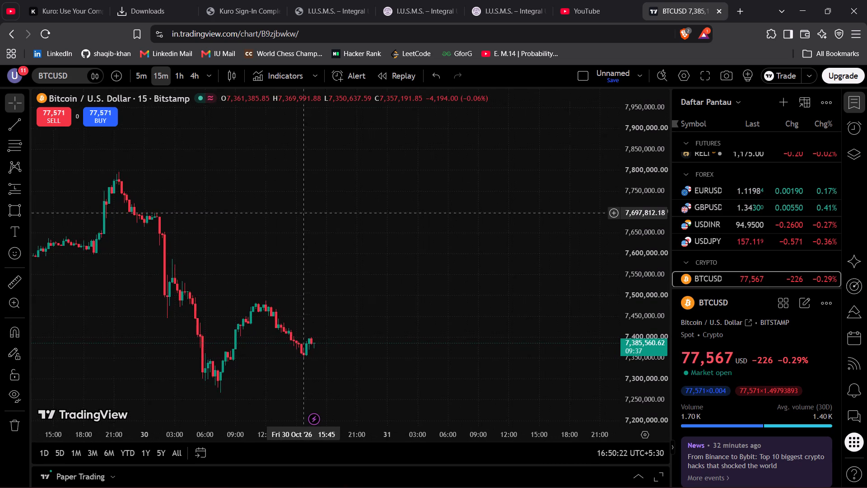
pyautogui.moveTo(304, 213); pyautogui.dragTo(305, 210)
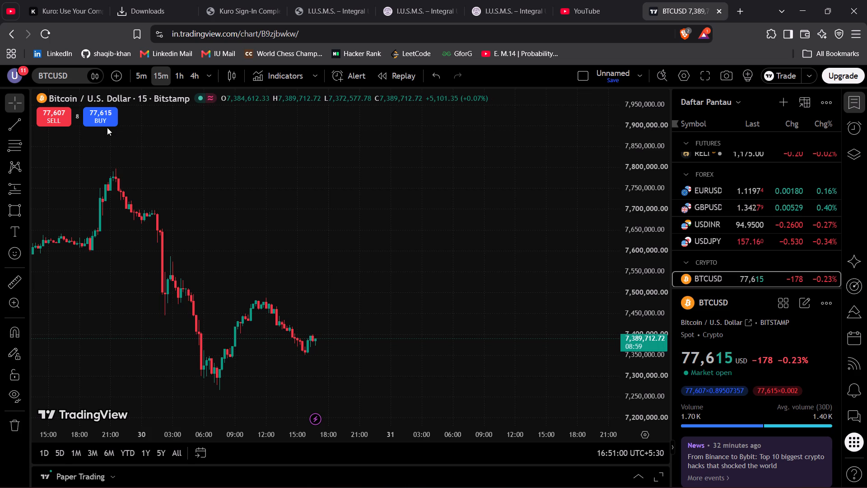
pyautogui.click(101, 112)
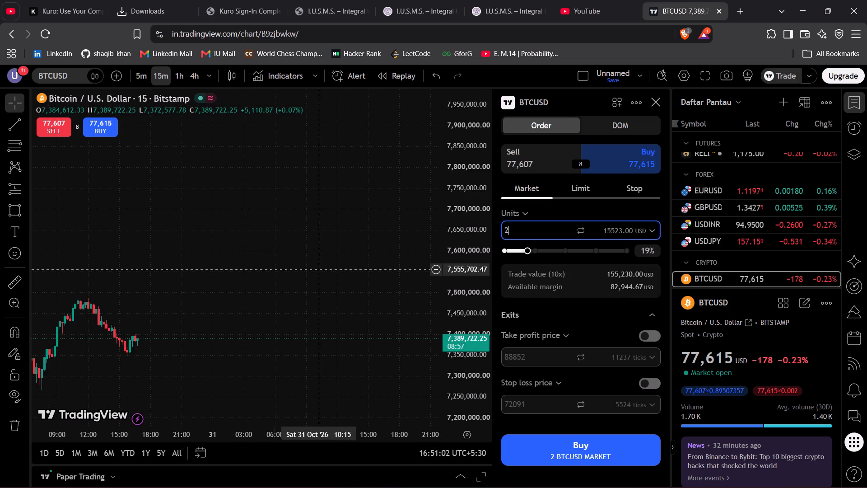
pyautogui.click(597, 460)
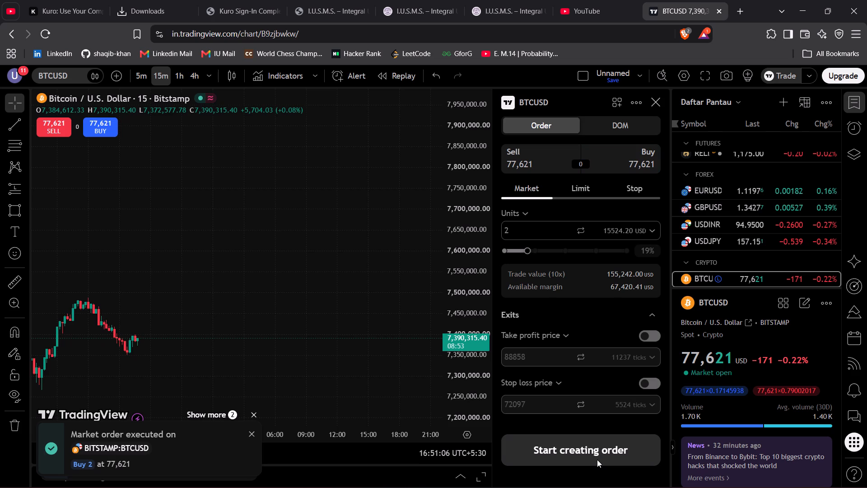
pyautogui.moveTo(388, 345); pyautogui.dragTo(422, 347)
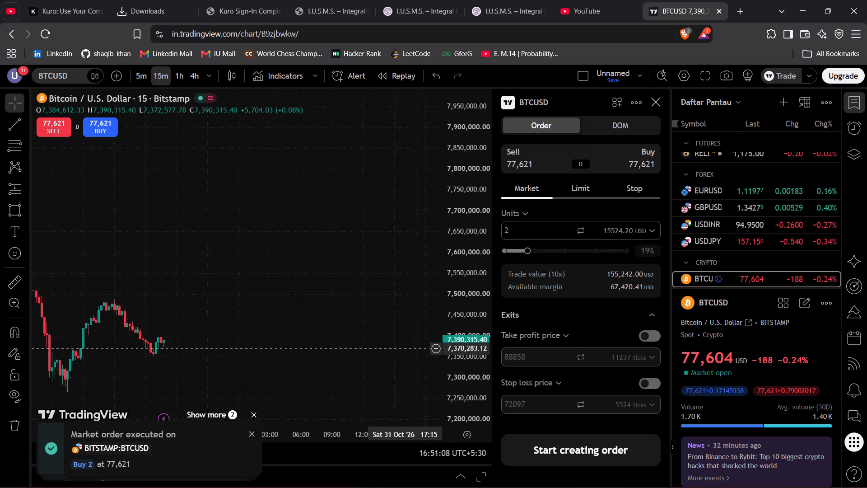
pyautogui.moveTo(422, 347); pyautogui.dragTo(443, 315)
pyautogui.click(655, 97)
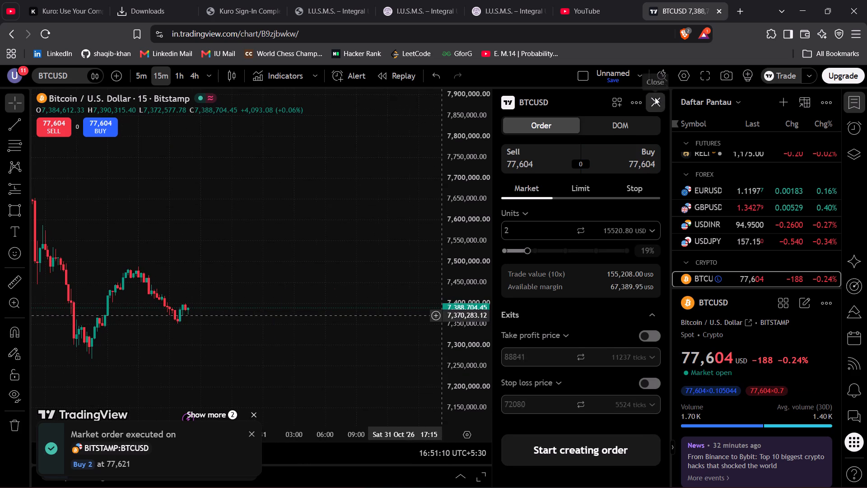
pyautogui.moveTo(441, 244); pyautogui.dragTo(434, 219)
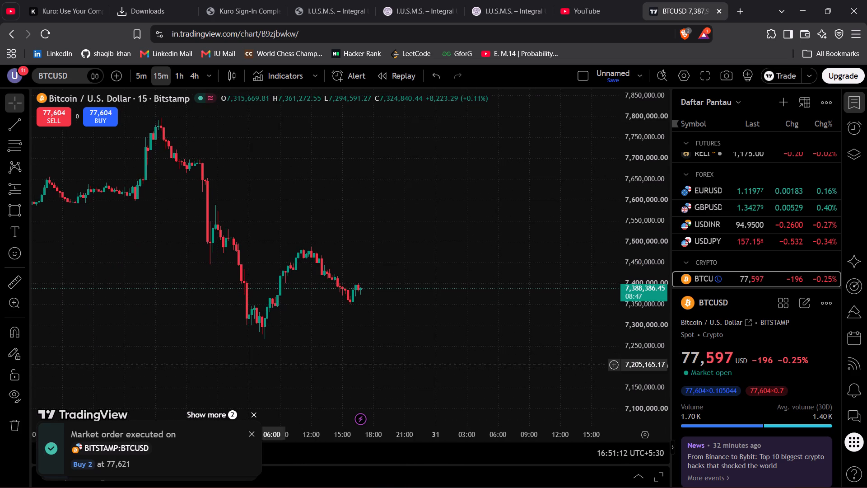
pyautogui.click(251, 412)
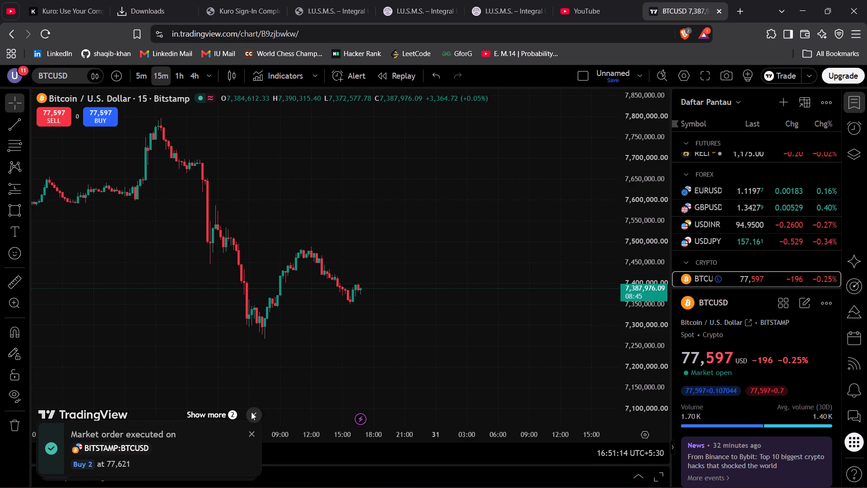
# Open the Paper Trading account details and examine the account balances and all columns of the open BTCUSD long position.
pyautogui.click(642, 475)
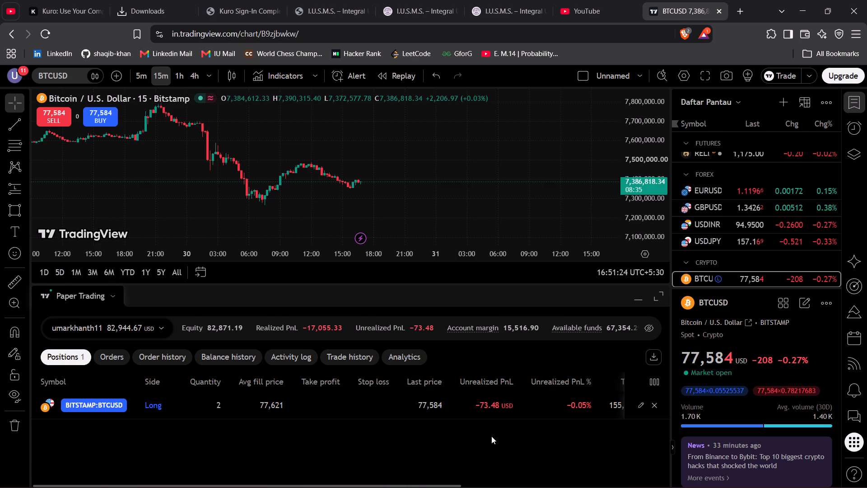
pyautogui.click(650, 328)
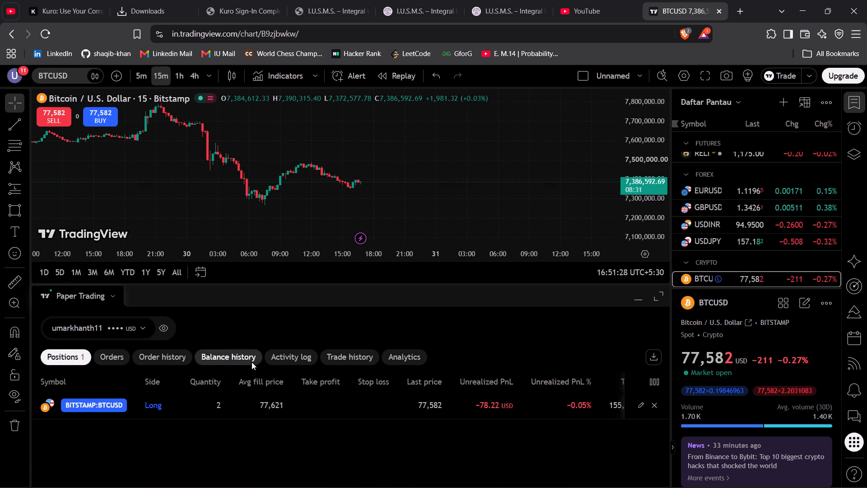
pyautogui.click(160, 325)
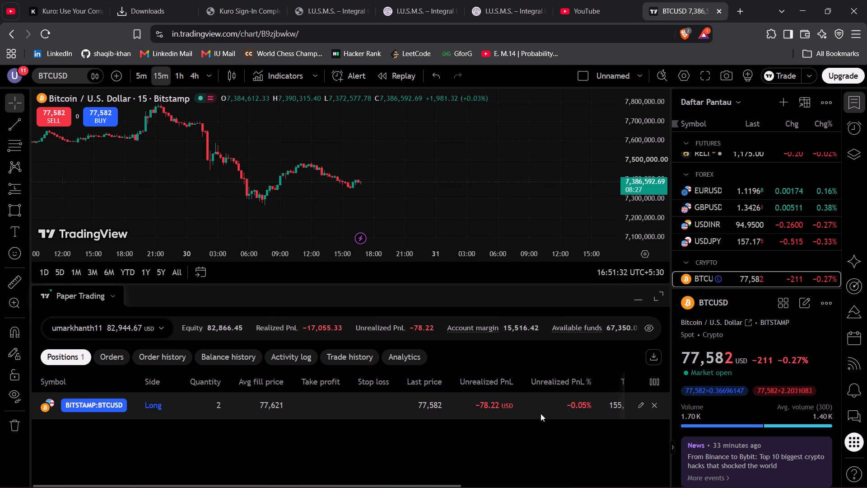
pyautogui.rightClick(602, 390)
pyautogui.hscroll(-4, 602, 390)
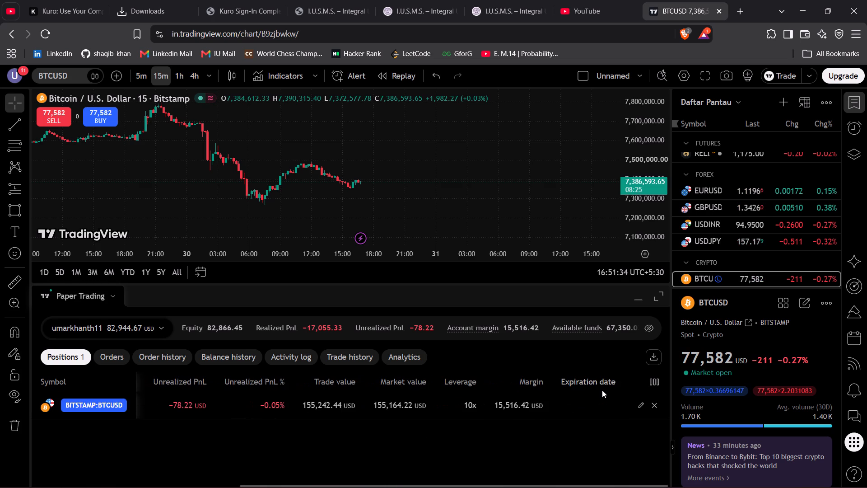
pyautogui.hscroll(-3, 602, 390)
pyautogui.hscroll(7, 602, 390)
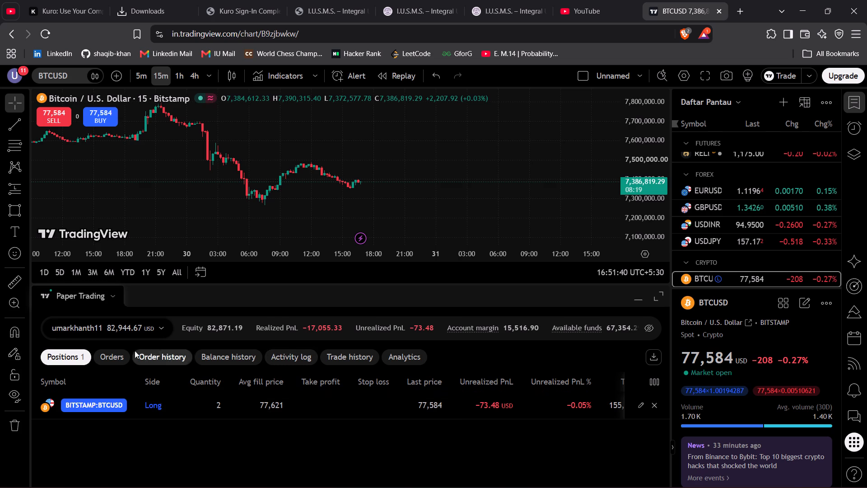
# Check the pending orders and examine the order history, including fill prices, placing and closing times, and leverage.
pyautogui.click(107, 355)
pyautogui.click(159, 356)
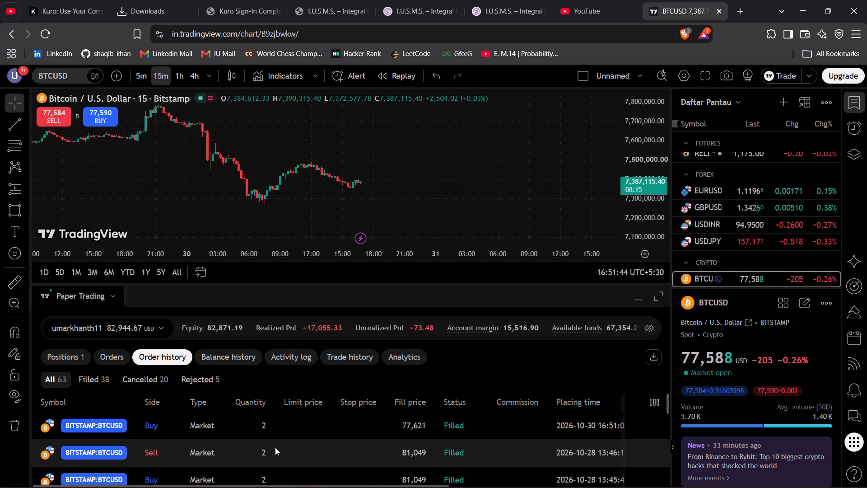
pyautogui.scroll(1, 275, 447)
pyautogui.hscroll(-2, 275, 447)
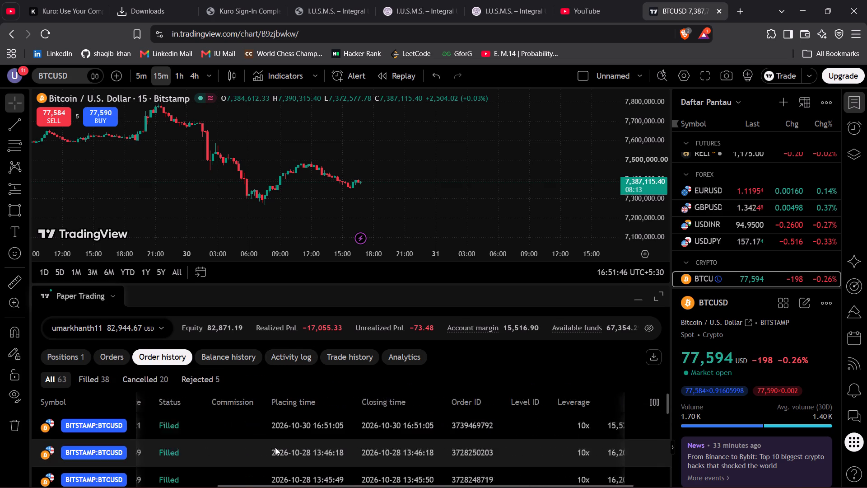
pyautogui.hscroll(-1, 275, 447)
pyautogui.hscroll(2, 275, 447)
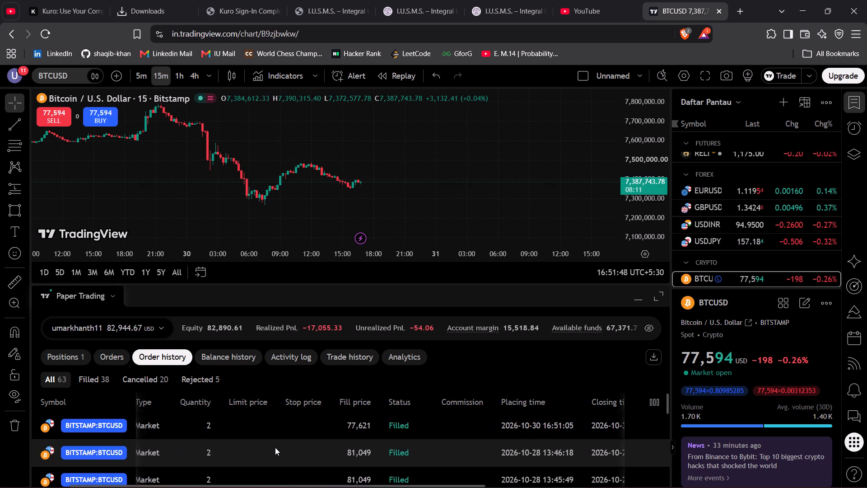
pyautogui.hscroll(8, 275, 447)
# Close the entire BTCUSD long position of 2 units and collapse the Paper Trading account details to return to the chart.
pyautogui.click(49, 357)
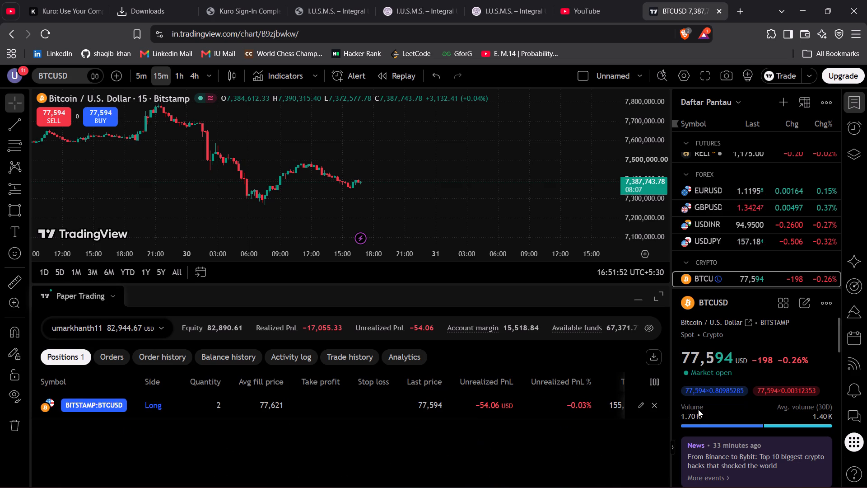
pyautogui.click(652, 408)
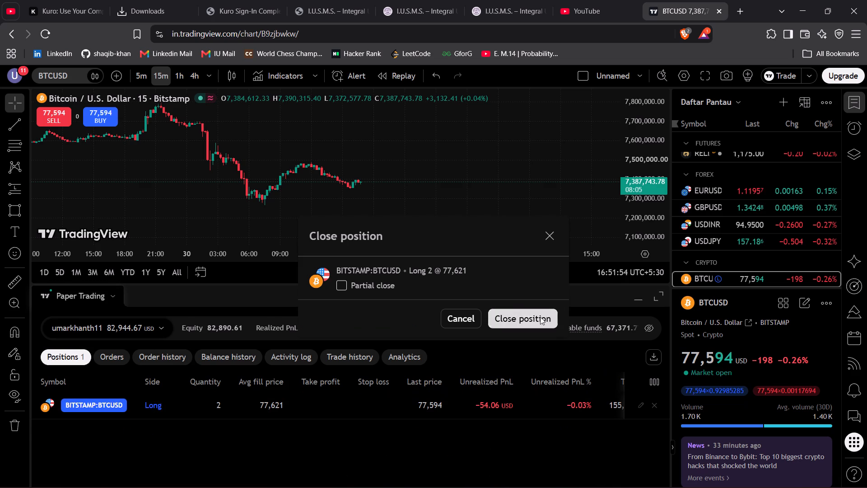
pyautogui.click(514, 314)
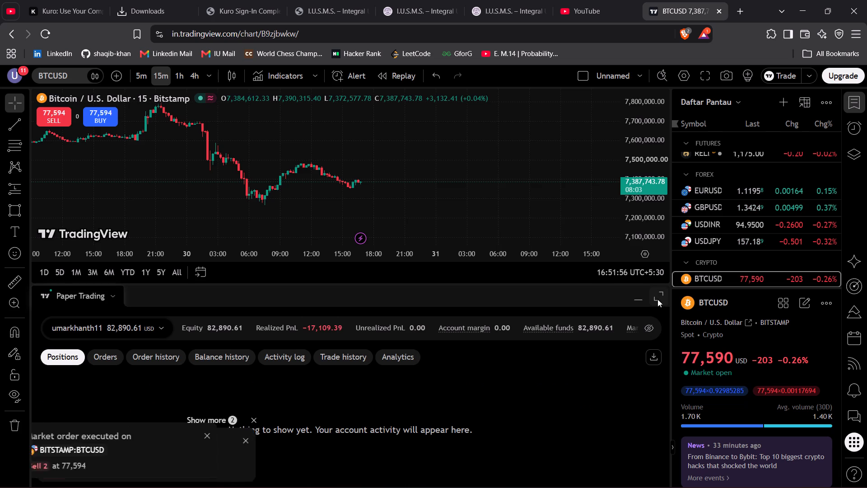
pyautogui.click(656, 296)
pyautogui.click(639, 74)
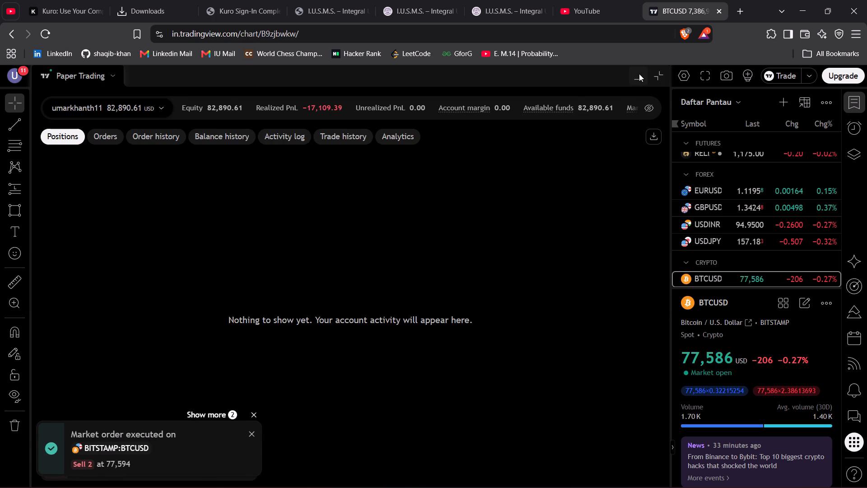
# Change the BTCUSD chart's price scale currency to USD and bring the latest candles with their trade markers into view.
pyautogui.click(485, 221)
pyautogui.moveTo(485, 221); pyautogui.dragTo(609, 158)
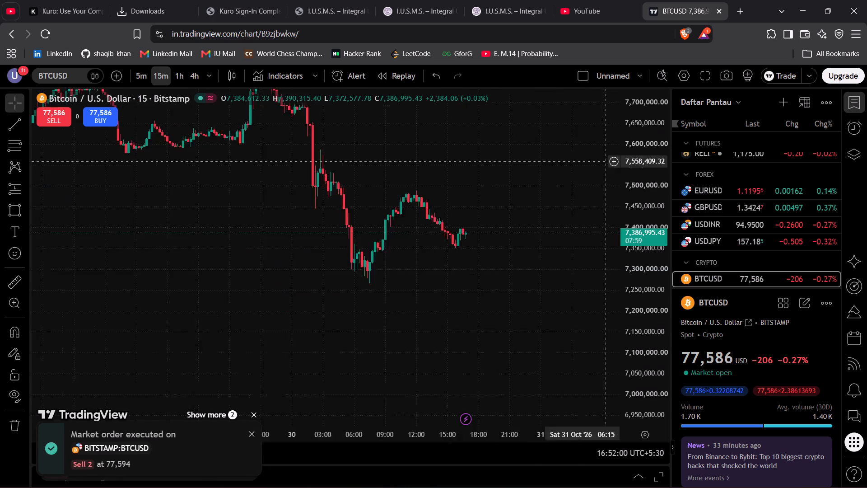
pyautogui.moveTo(609, 158); pyautogui.dragTo(511, 264)
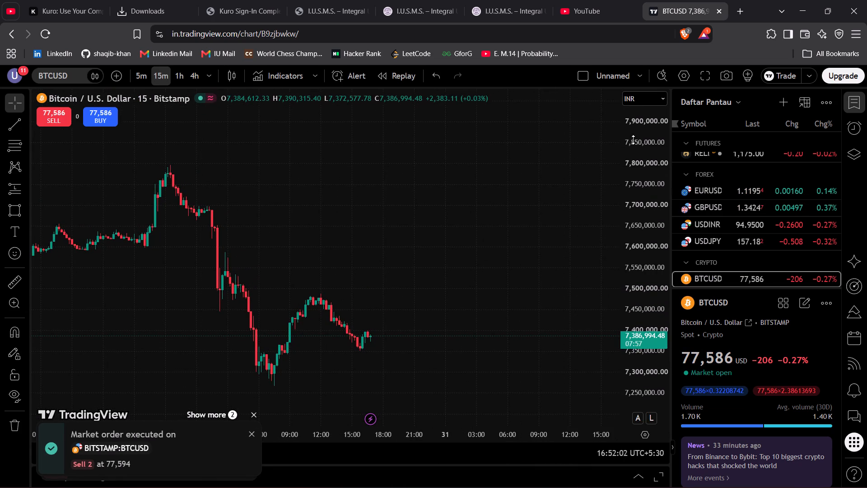
pyautogui.click(663, 103)
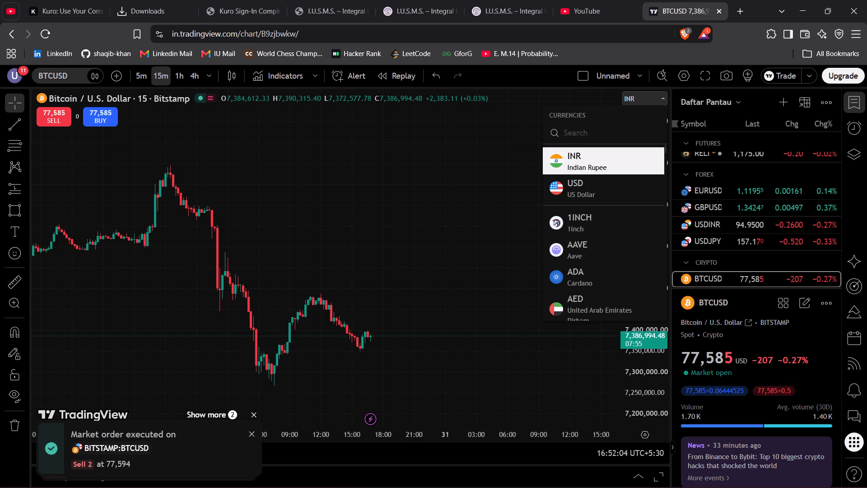
pyautogui.click(574, 182)
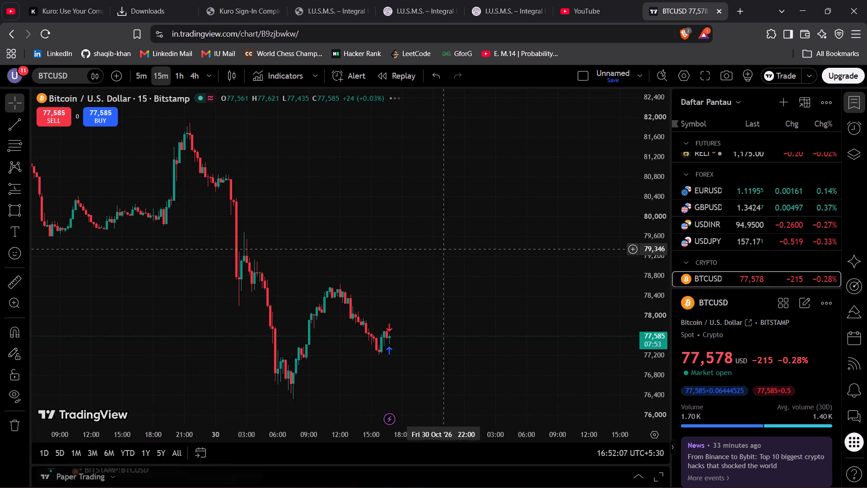
pyautogui.moveTo(423, 269); pyautogui.dragTo(431, 227)
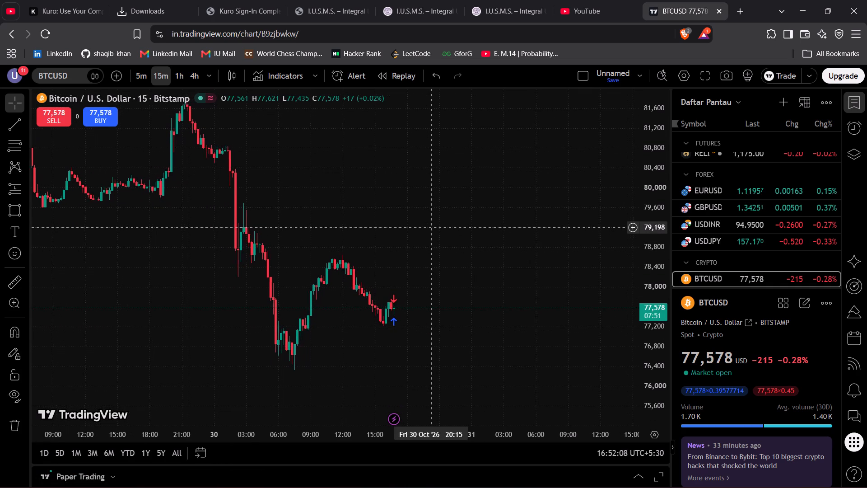
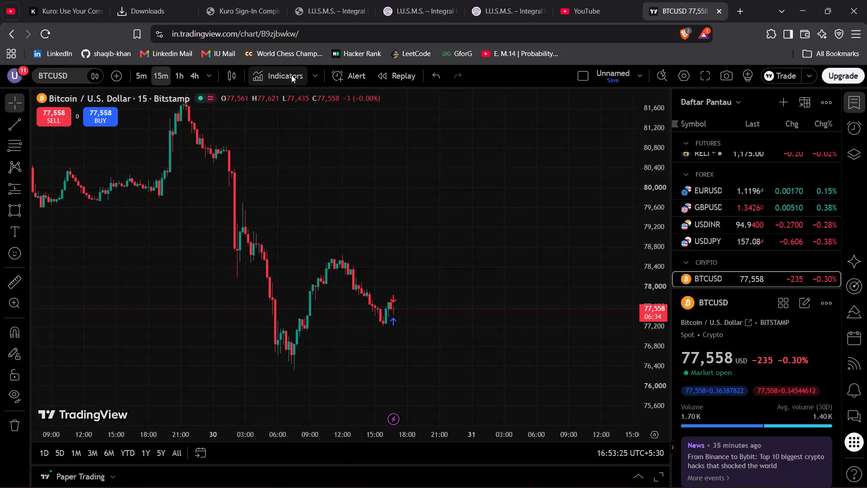
# Search the indicators for smc and add SMC Structures and FVG and SMC Order Block [Truth Indie] to the BTCUSD chart.
pyautogui.click(291, 75)
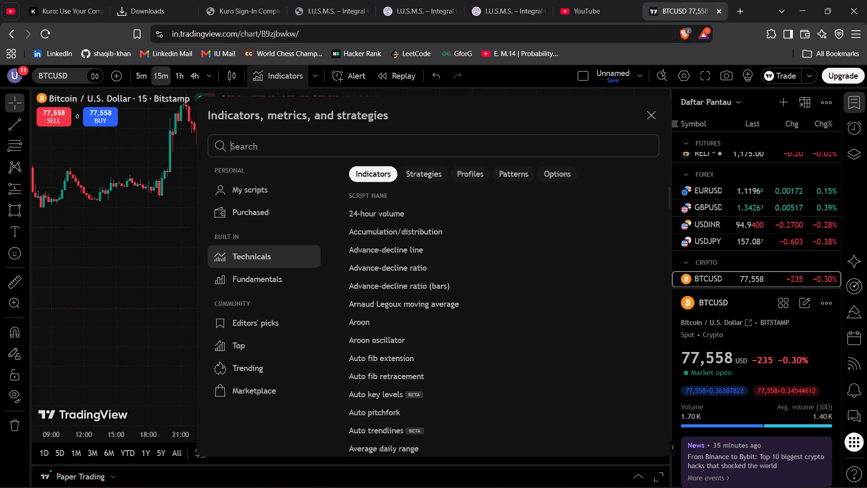
pyautogui.write('smc')
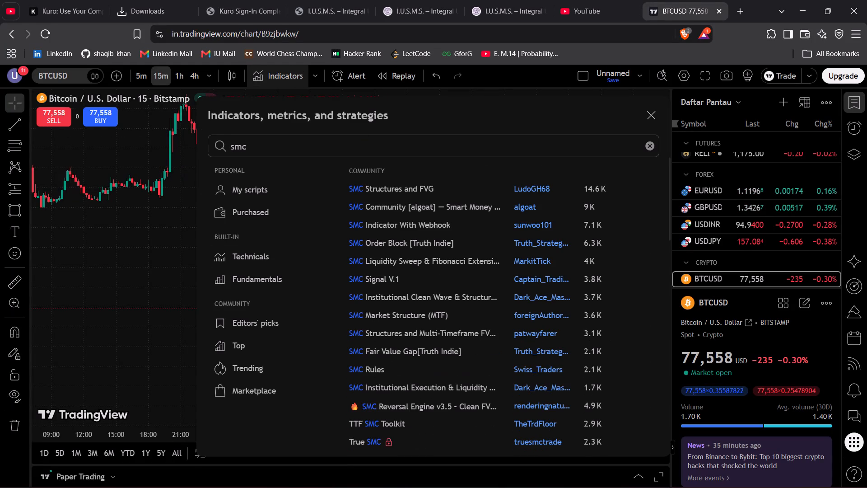
pyautogui.click(420, 187)
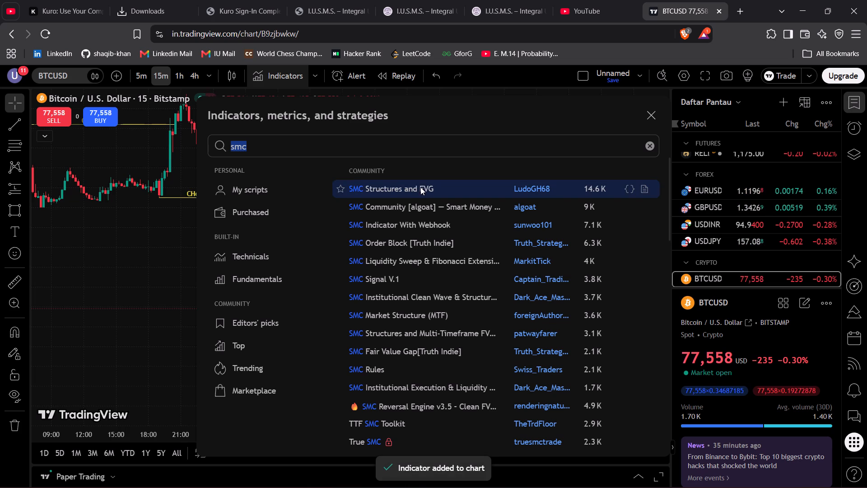
pyautogui.click(399, 239)
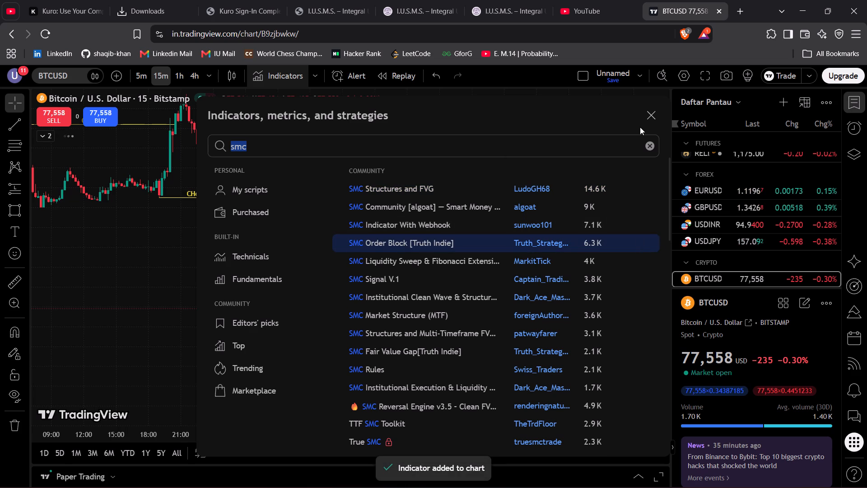
pyautogui.click(650, 116)
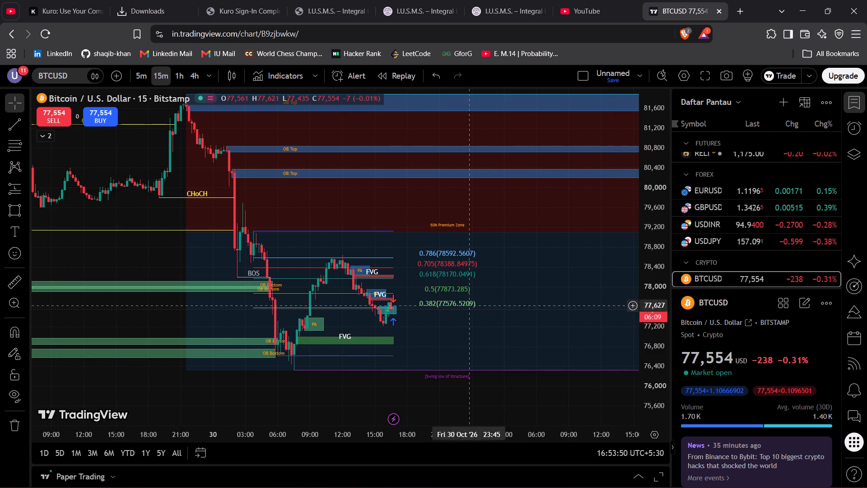
# Examine the structure breaks, order blocks, fair value gaps and Fibonacci levels plotted around the recent BTCUSD candles.
pyautogui.click(424, 399)
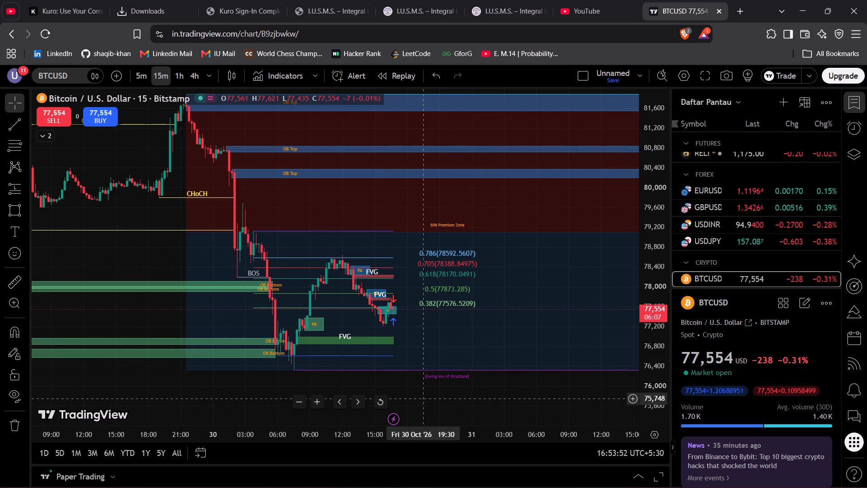
pyautogui.moveTo(525, 263); pyautogui.dragTo(542, 334)
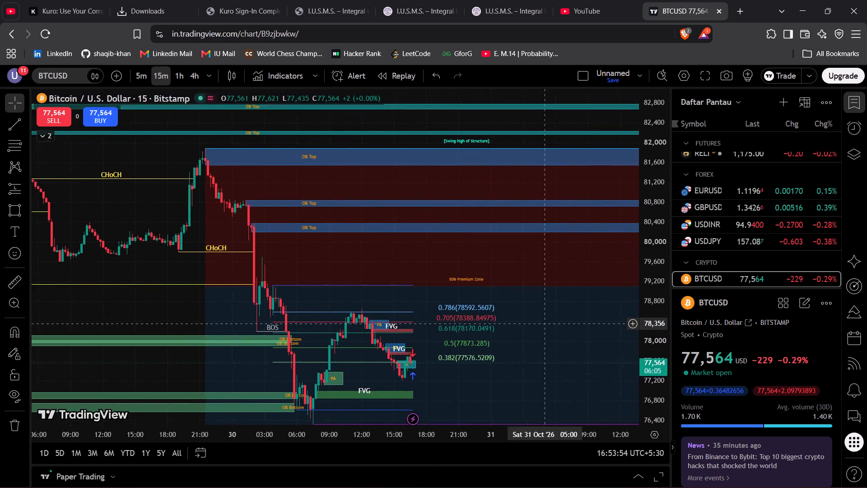
pyautogui.moveTo(542, 334); pyautogui.dragTo(520, 372)
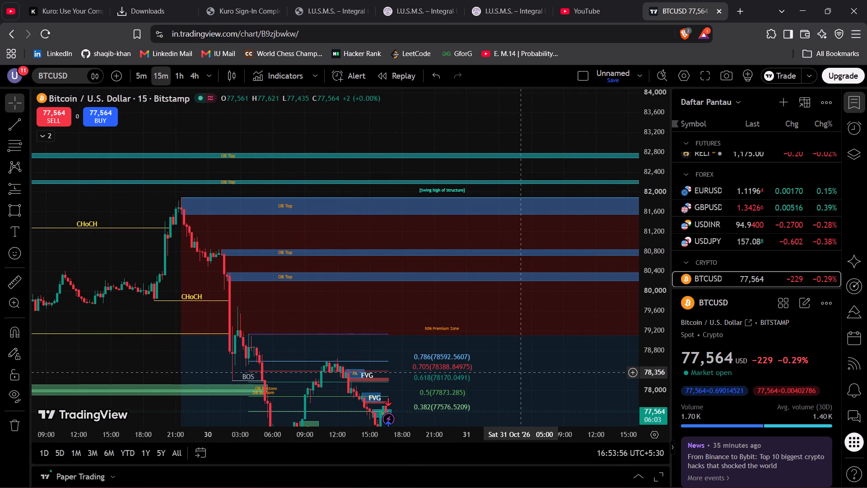
pyautogui.moveTo(520, 372); pyautogui.dragTo(555, 287)
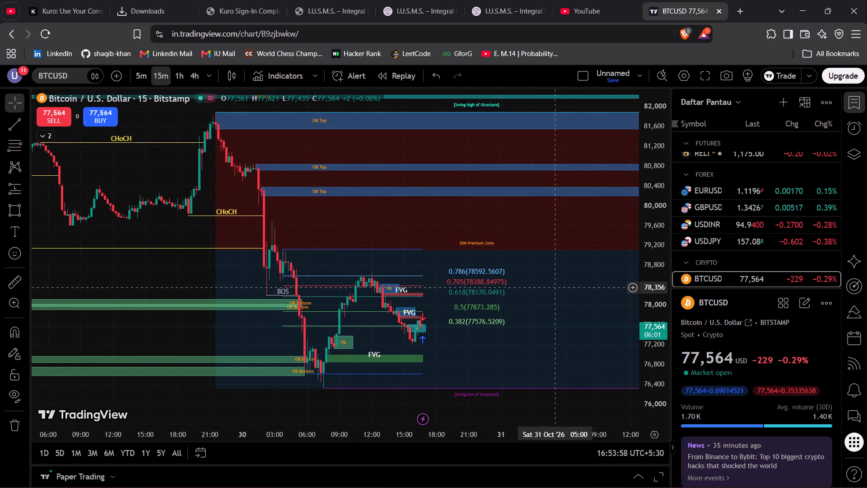
pyautogui.moveTo(555, 287); pyautogui.dragTo(552, 282)
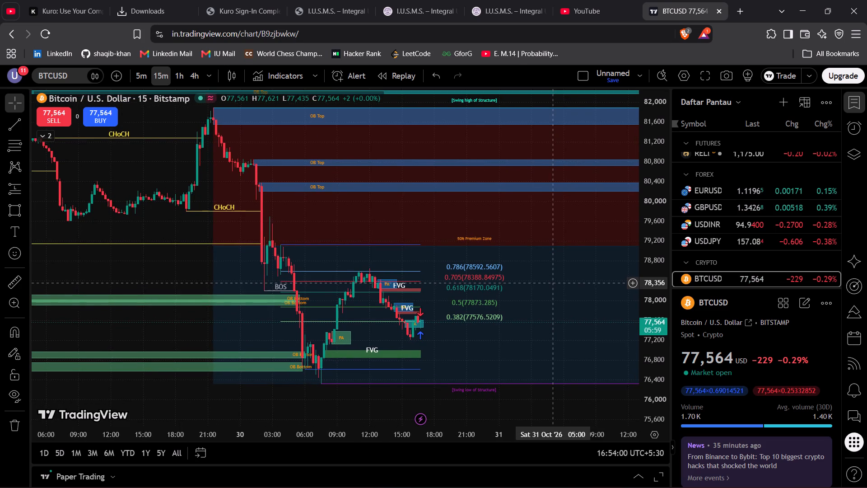
pyautogui.moveTo(552, 282); pyautogui.dragTo(548, 278)
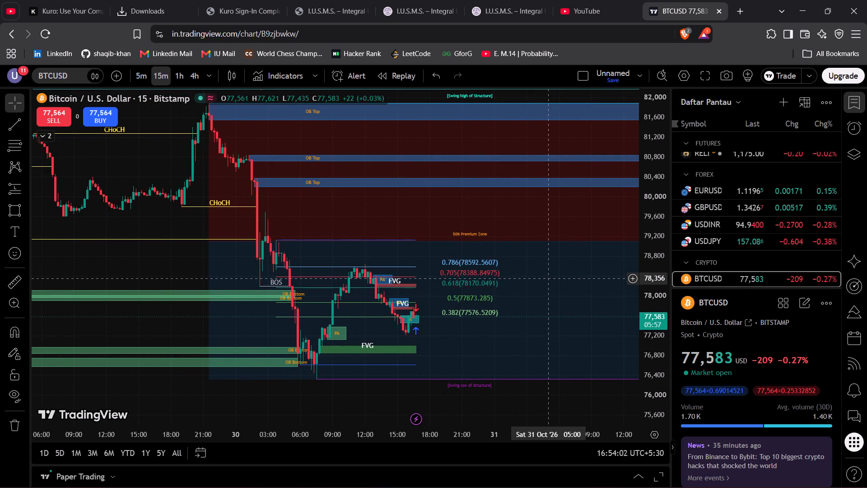
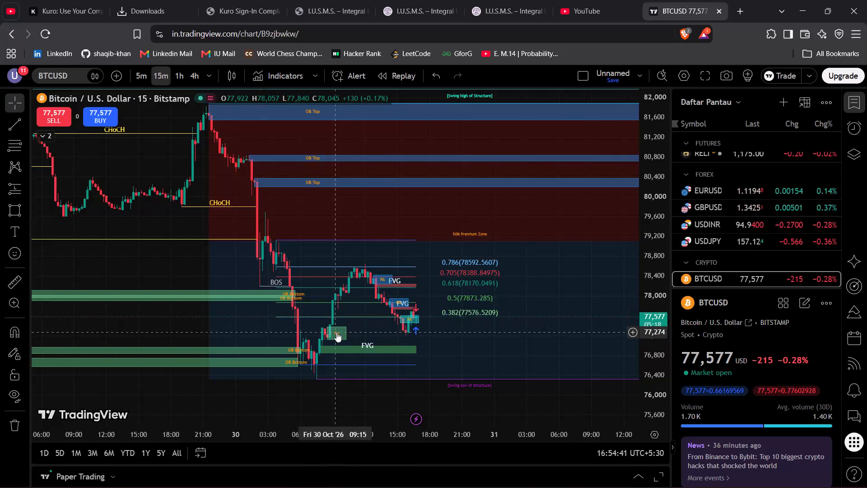
# Examine the fair value gaps, order blocks and Fibonacci levels around the latest candles on the 15-minute BTCUSD chart.
pyautogui.click(336, 332)
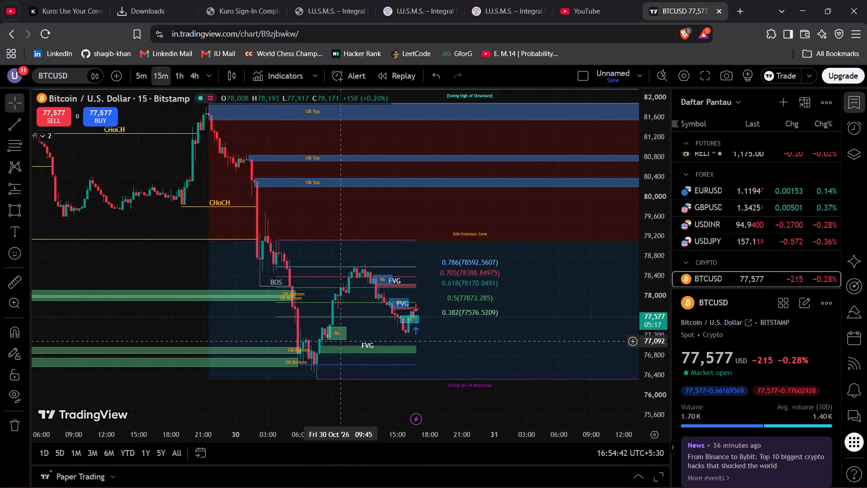
pyautogui.moveTo(336, 334); pyautogui.dragTo(338, 354)
pyautogui.click(495, 346)
pyautogui.hscroll(-2, 495, 346)
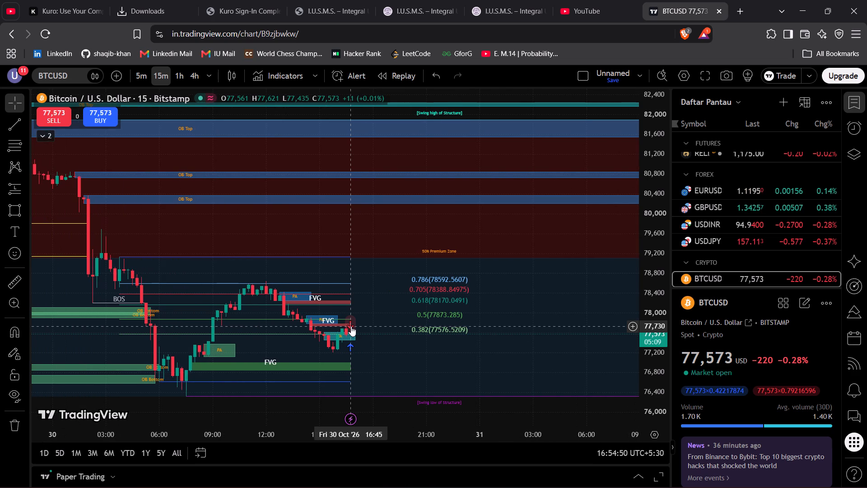
pyautogui.moveTo(351, 326); pyautogui.dragTo(321, 329)
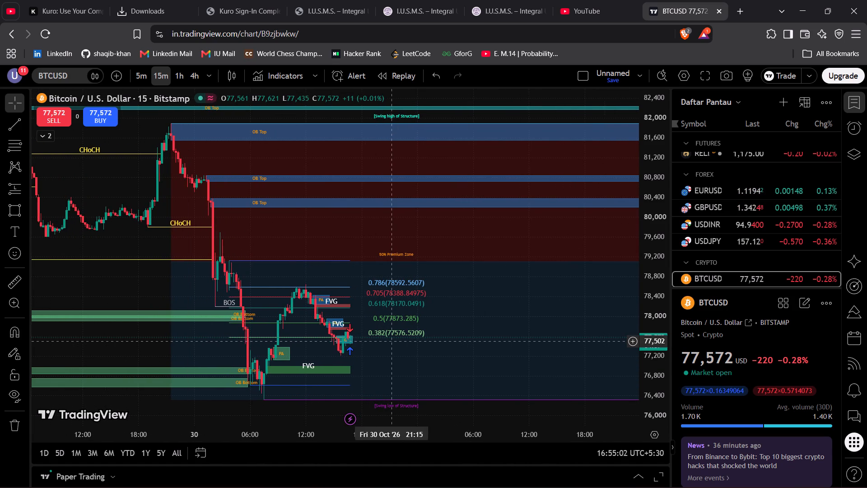
# Switch the BTCUSD chart to the 1-hour timeframe and examine the structure breaks and fair value gaps around the recent drop.
pyautogui.click(174, 67)
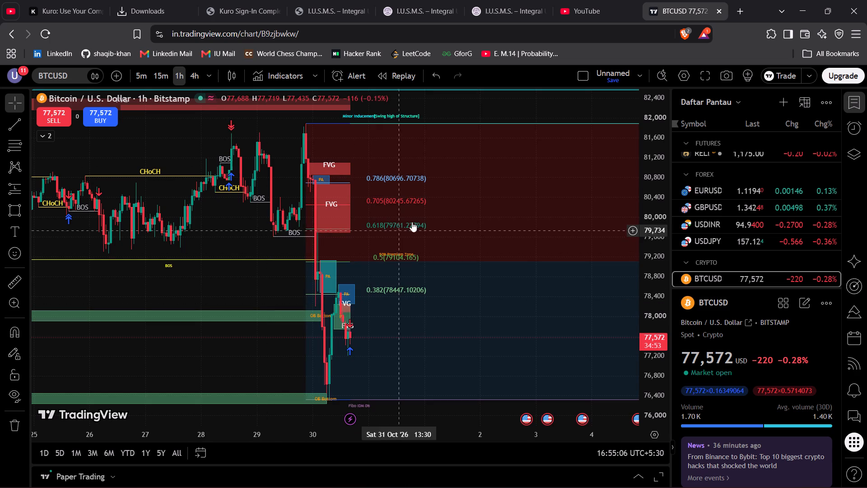
pyautogui.moveTo(254, 278); pyautogui.dragTo(227, 278)
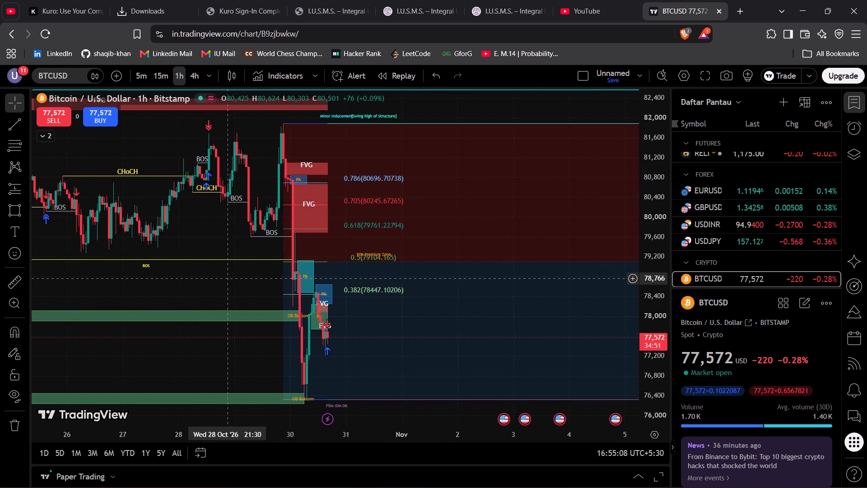
pyautogui.moveTo(227, 278); pyautogui.dragTo(178, 281)
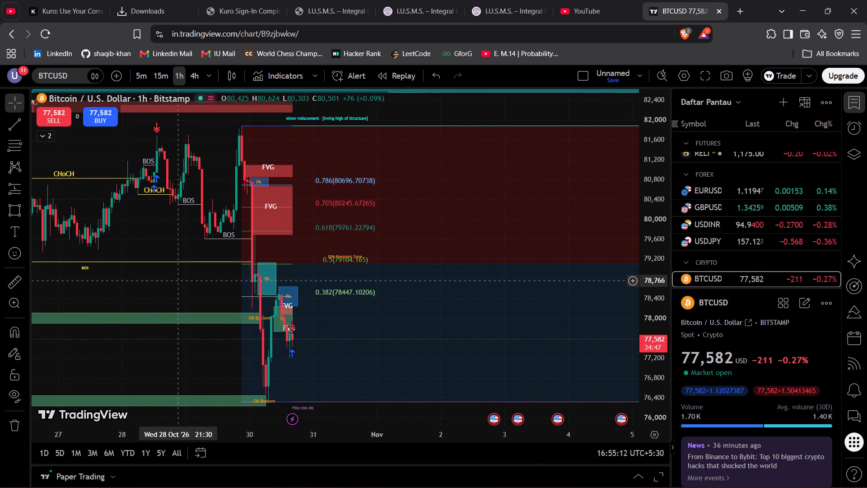
pyautogui.click(178, 281)
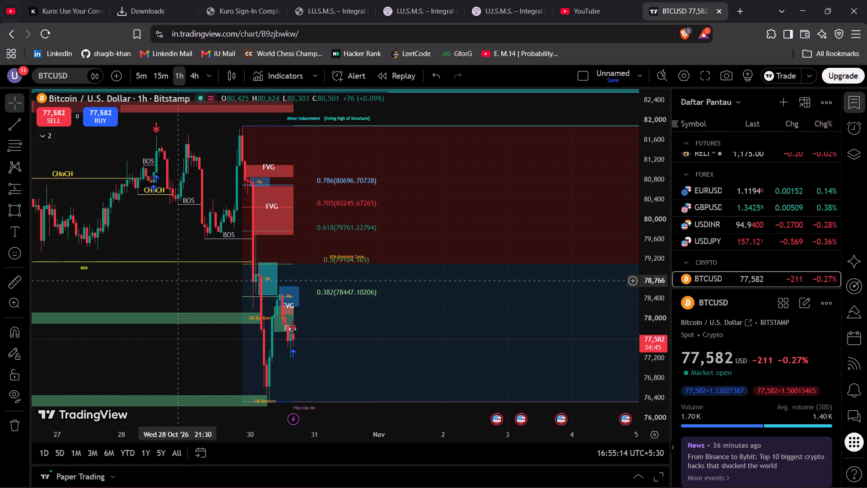
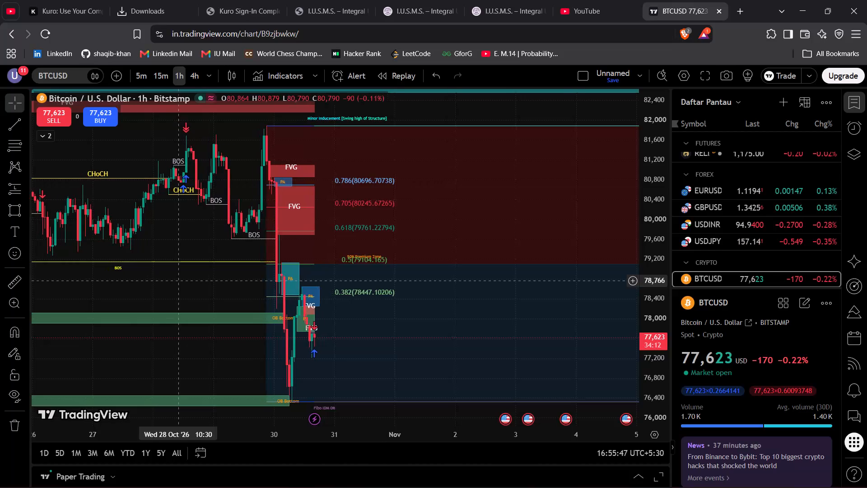
# Prepare a market sell order for 2 BTCUSD units with a stop loss at 77,900.
pyautogui.click(61, 118)
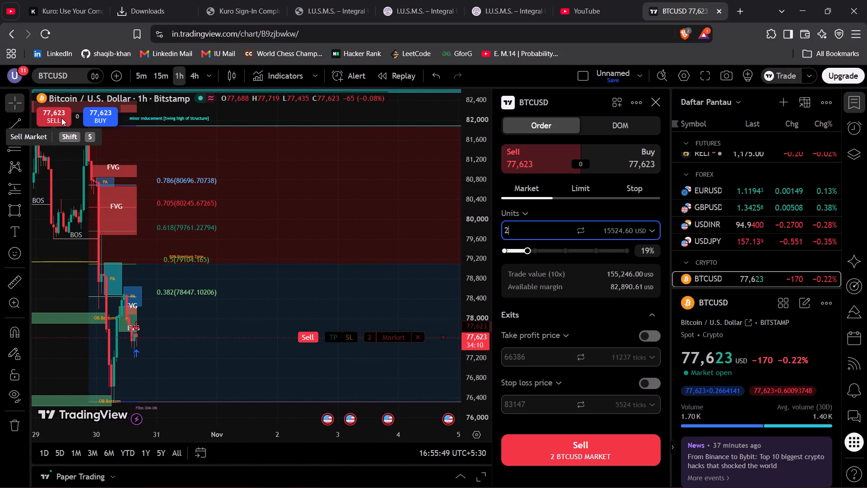
pyautogui.moveTo(349, 338); pyautogui.dragTo(349, 331)
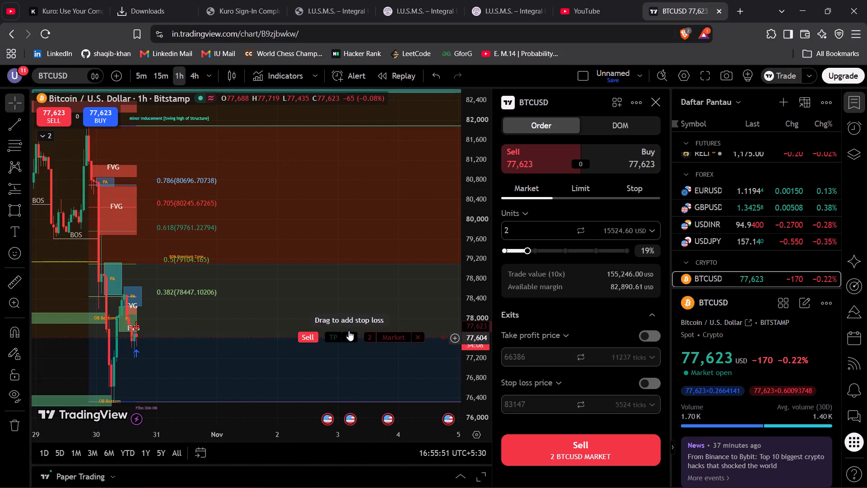
pyautogui.moveTo(349, 331); pyautogui.dragTo(349, 319)
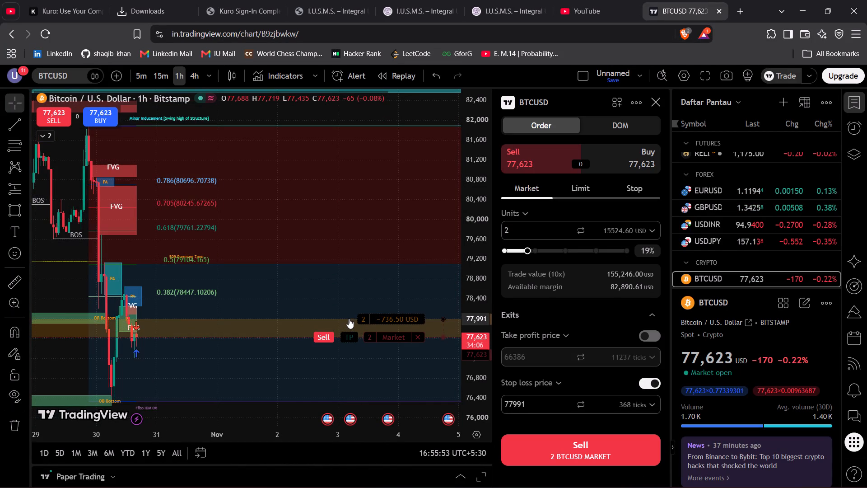
pyautogui.moveTo(349, 319); pyautogui.dragTo(350, 322)
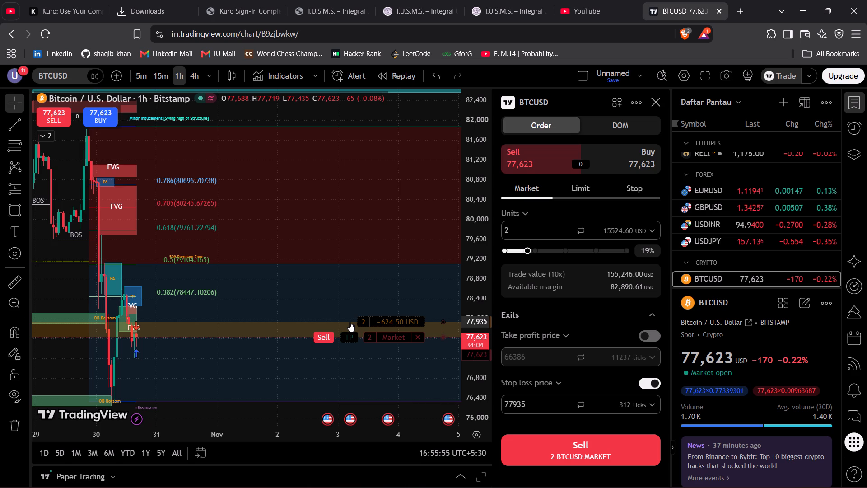
pyautogui.moveTo(350, 322); pyautogui.dragTo(350, 322)
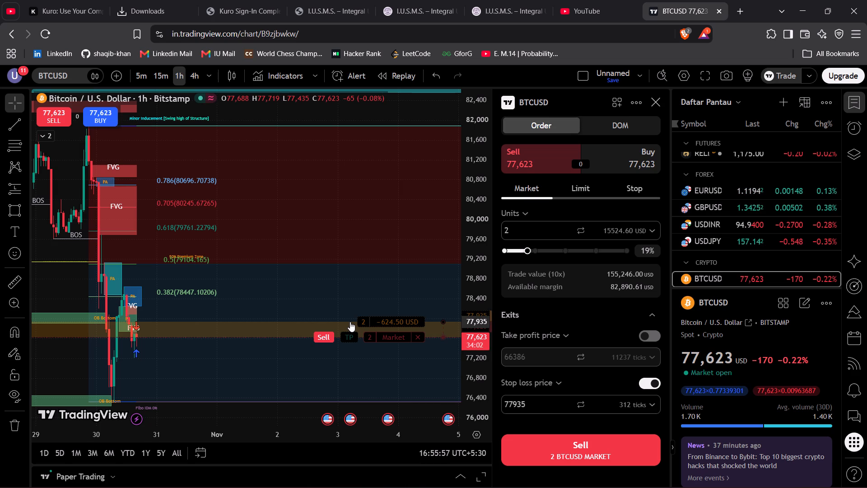
pyautogui.moveTo(350, 322); pyautogui.dragTo(350, 325)
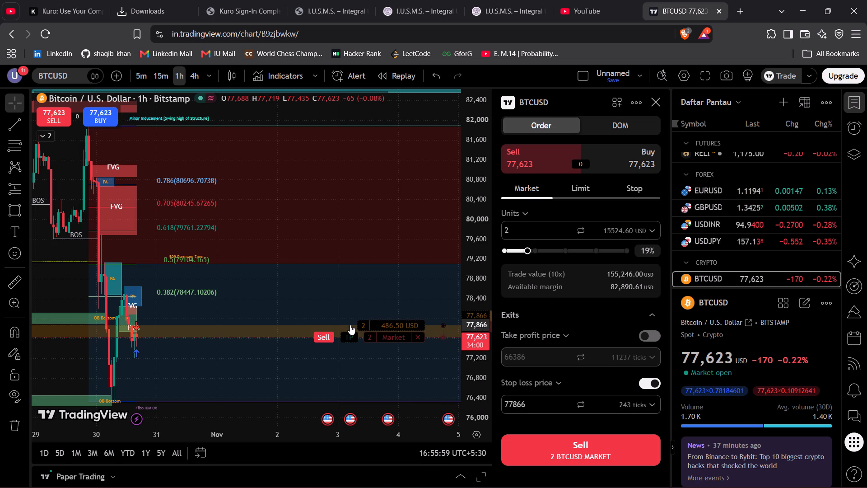
pyautogui.moveTo(350, 325); pyautogui.dragTo(349, 323)
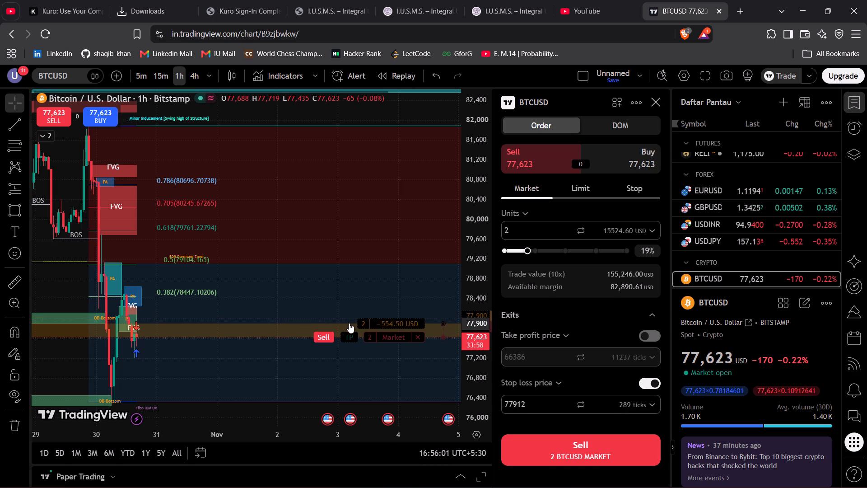
pyautogui.moveTo(349, 323); pyautogui.dragTo(350, 323)
# Add a take profit at 76,306 to the sell order, submit it at market and close the order ticket.
pyautogui.moveTo(348, 339); pyautogui.dragTo(347, 384)
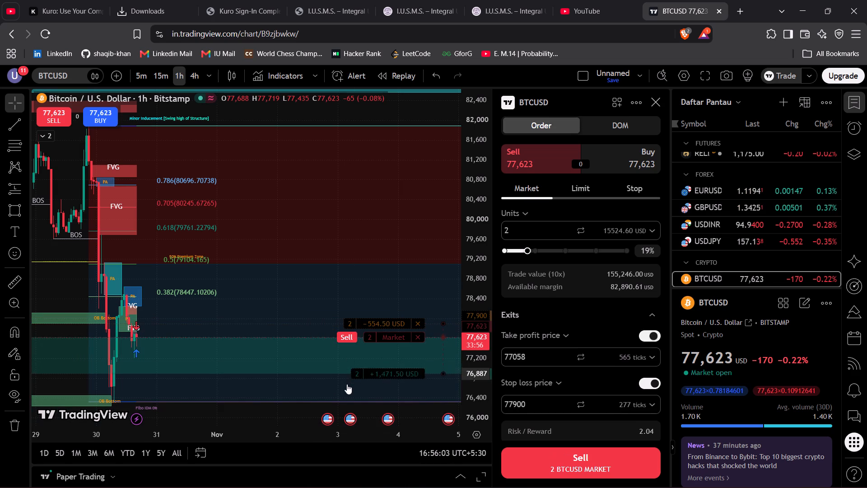
pyautogui.moveTo(347, 384); pyautogui.dragTo(348, 403)
pyautogui.click(534, 460)
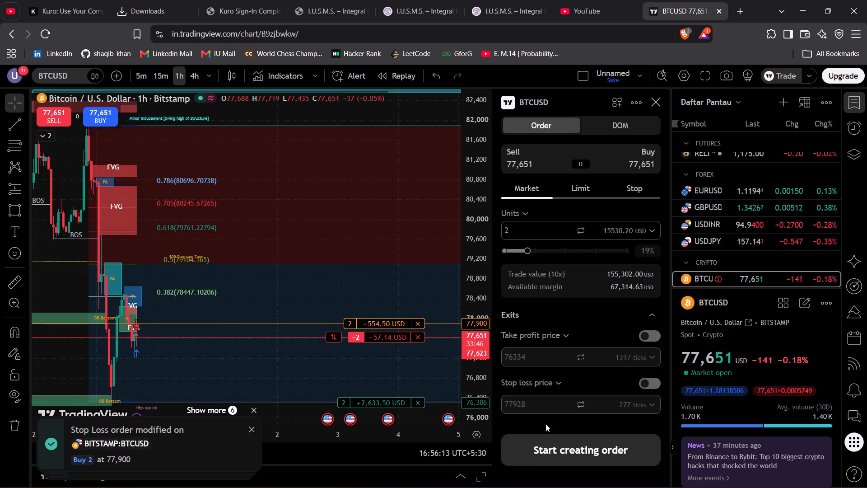
pyautogui.click(657, 101)
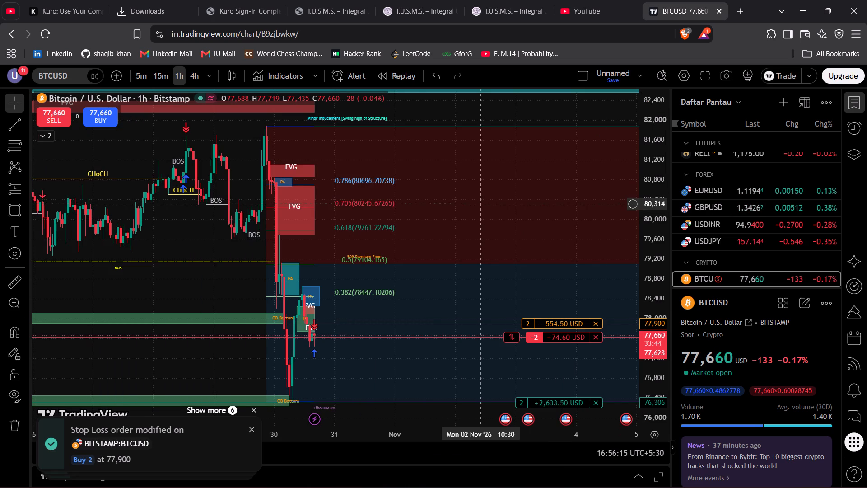
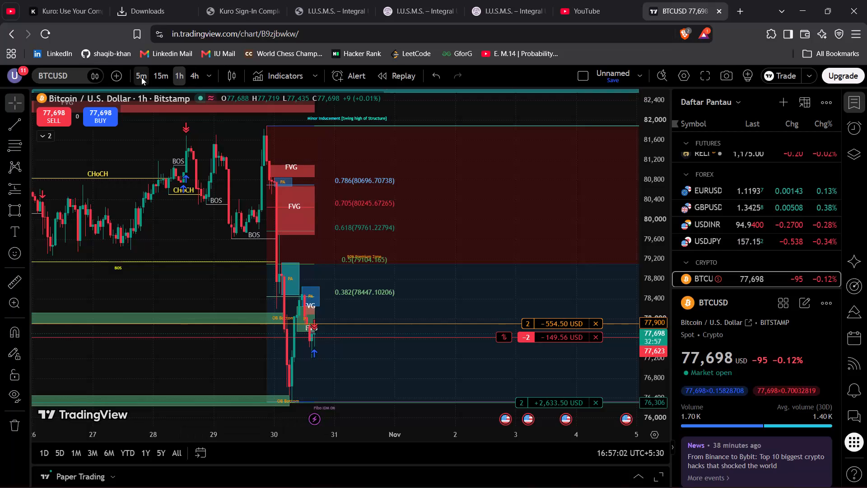
# Switch the BTCUSD chart to the 5-minute timeframe and remove all drawings and both indicators.
pyautogui.click(141, 77)
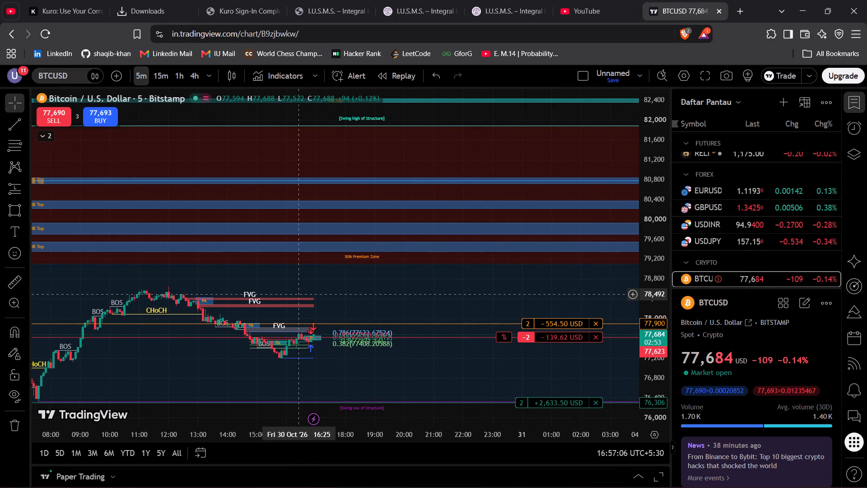
pyautogui.click(14, 429)
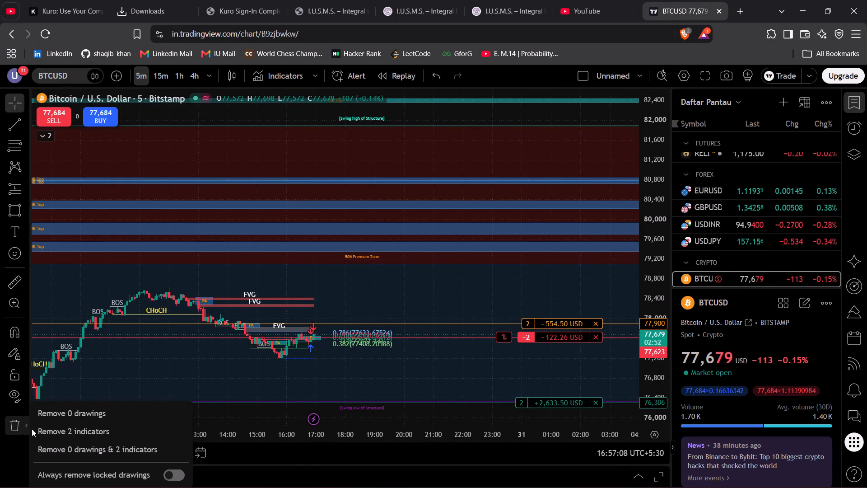
pyautogui.click(67, 447)
# Move the stop loss of the open 2-unit BTCUSD short position to 77,855 and confirm the modification.
pyautogui.scroll(-1, 67, 447)
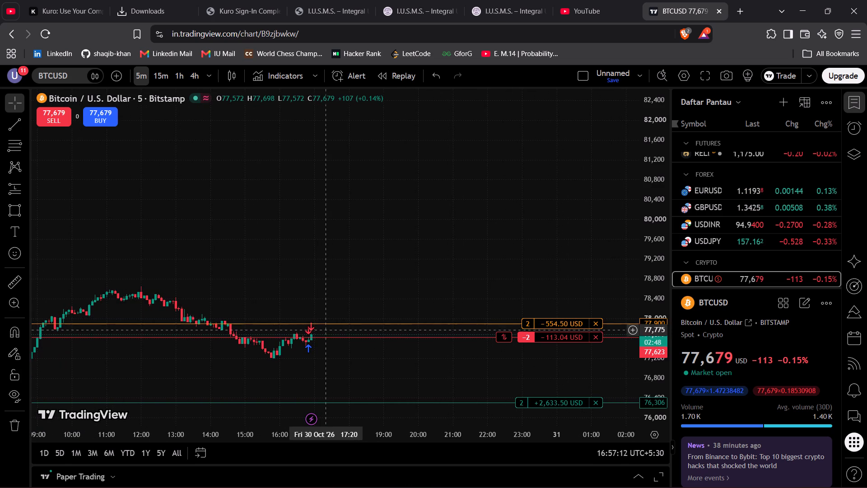
pyautogui.moveTo(333, 322); pyautogui.dragTo(337, 317)
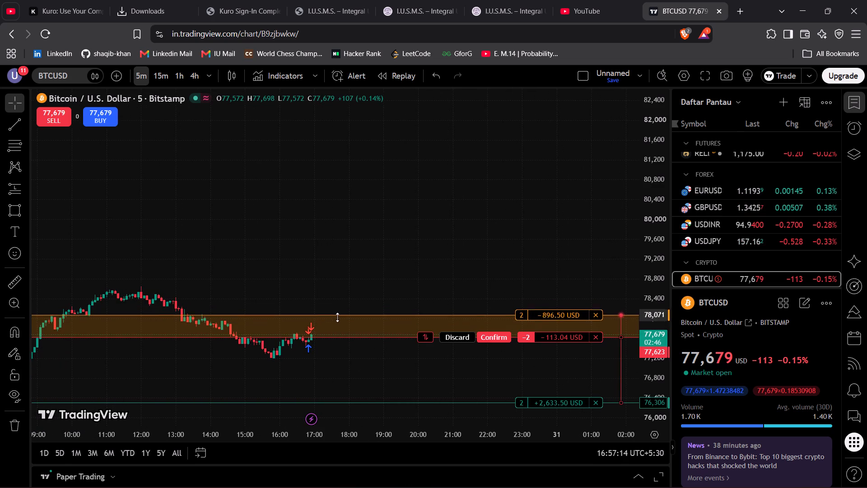
pyautogui.moveTo(337, 317); pyautogui.dragTo(341, 330)
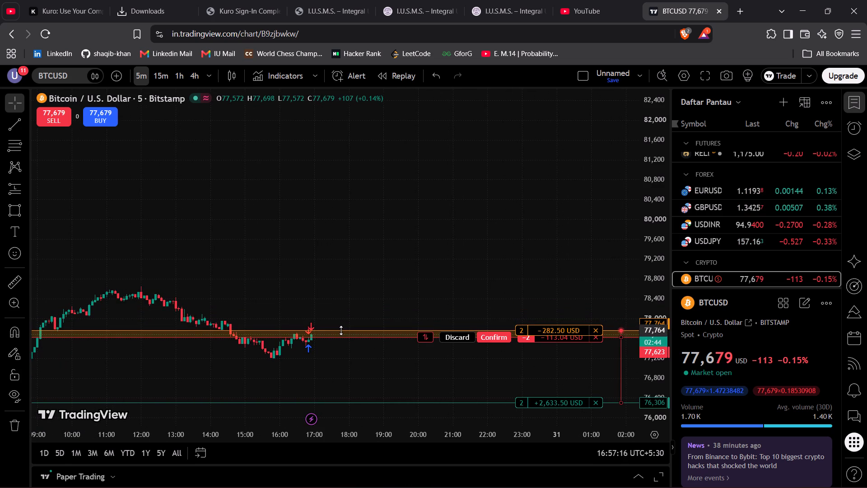
pyautogui.moveTo(341, 330); pyautogui.dragTo(340, 324)
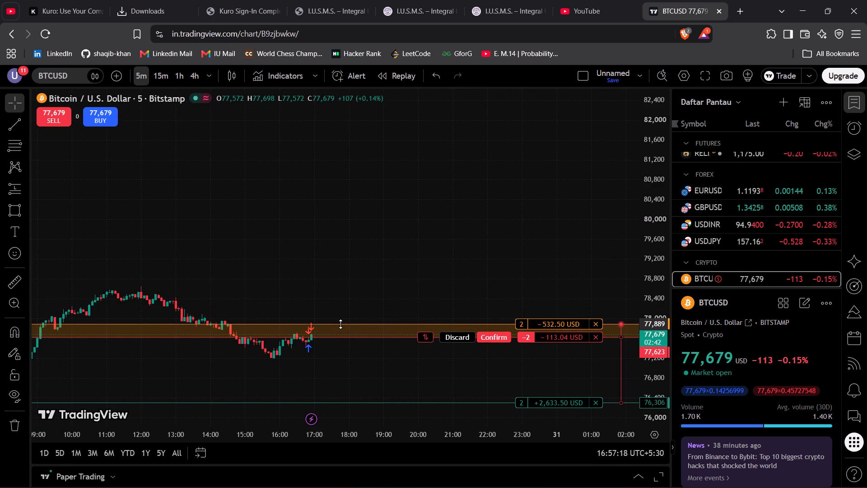
pyautogui.moveTo(340, 324); pyautogui.dragTo(340, 325)
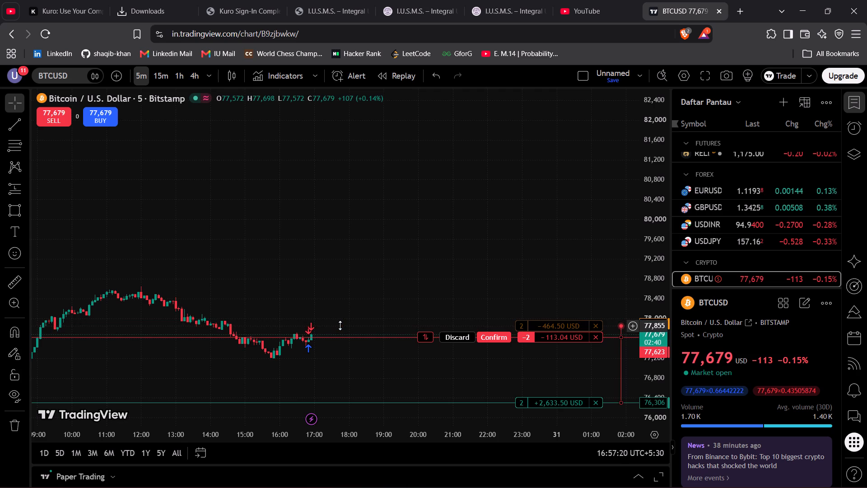
pyautogui.click(491, 337)
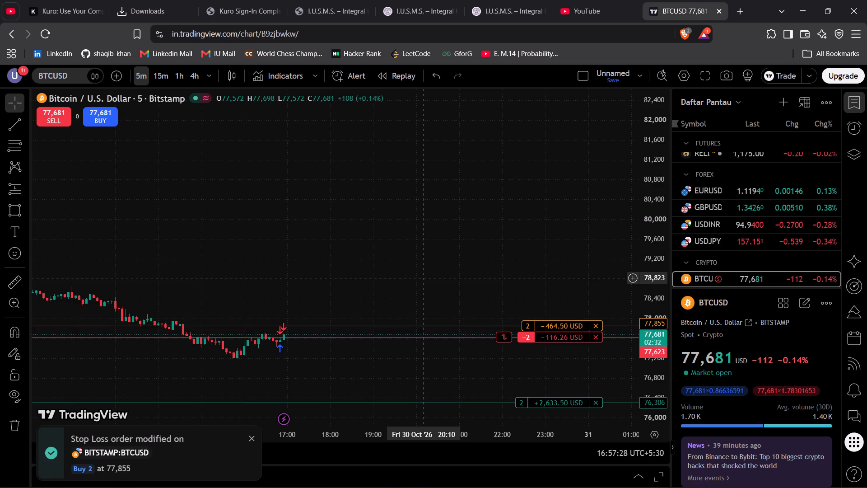
# Examine BTCUSD price action around the open short position on the 5-minute, 15-minute and 1-hour timeframes.
pyautogui.moveTo(424, 277); pyautogui.dragTo(574, 241)
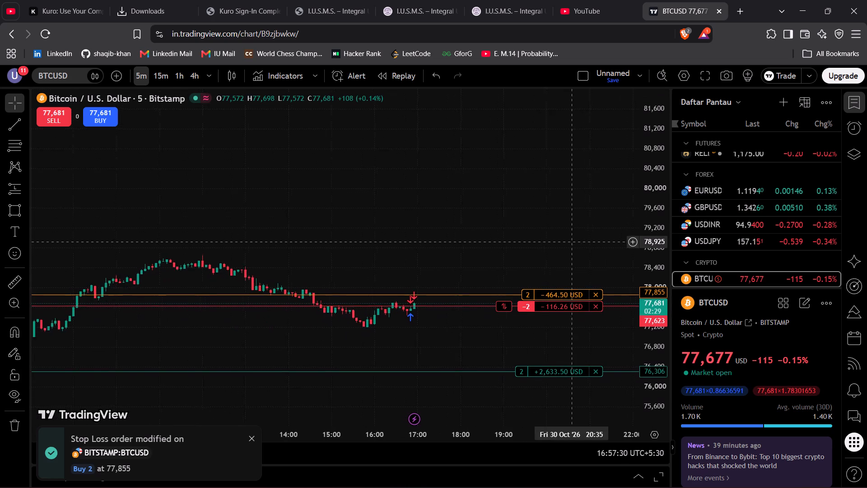
pyautogui.moveTo(574, 241); pyautogui.dragTo(584, 239)
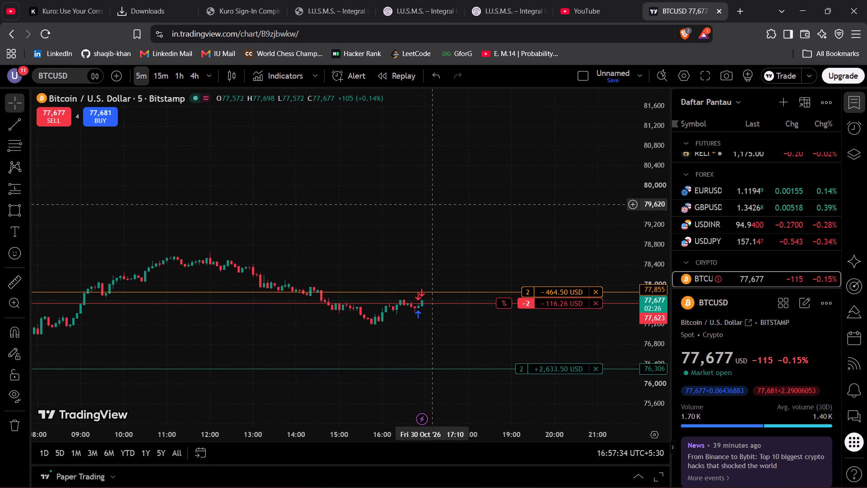
pyautogui.hscroll(-2, 434, 204)
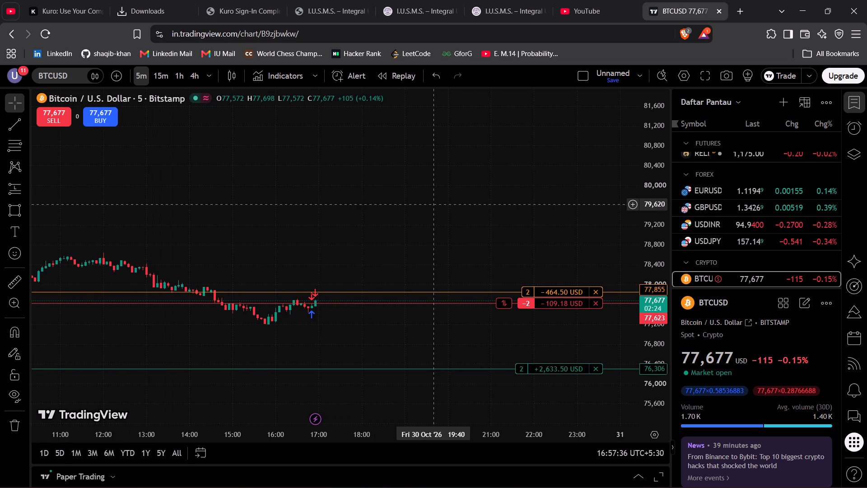
pyautogui.click(434, 204)
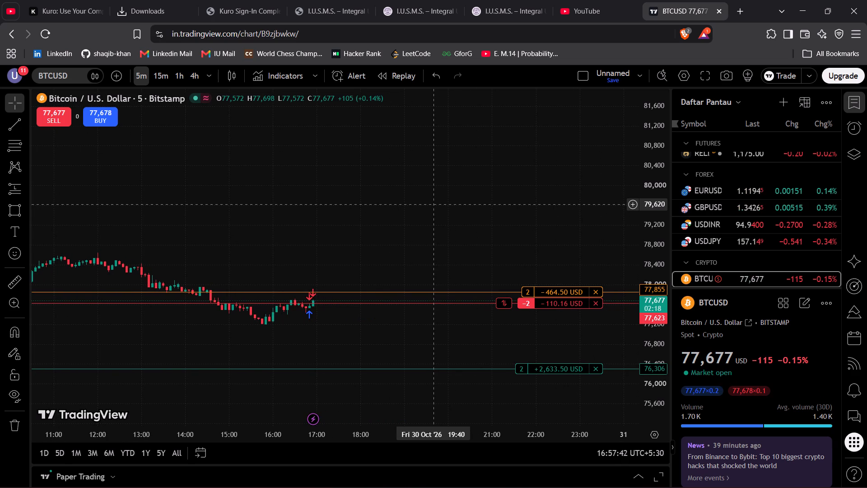
pyautogui.click(158, 75)
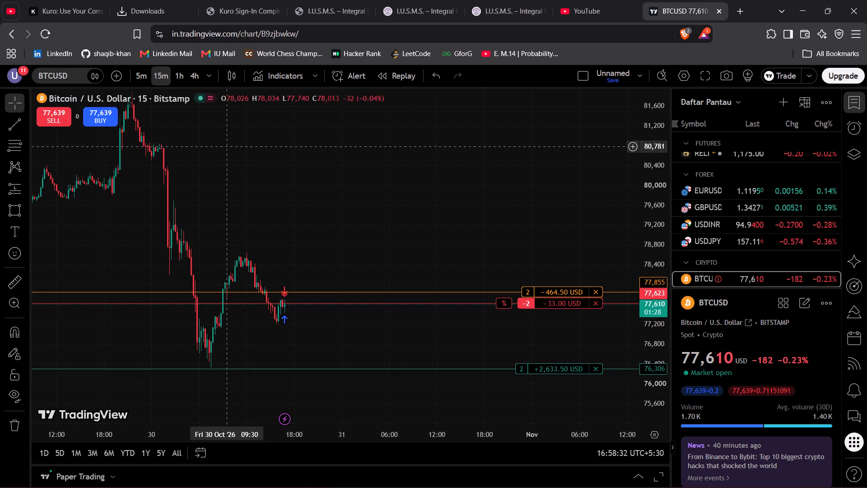
pyautogui.click(173, 80)
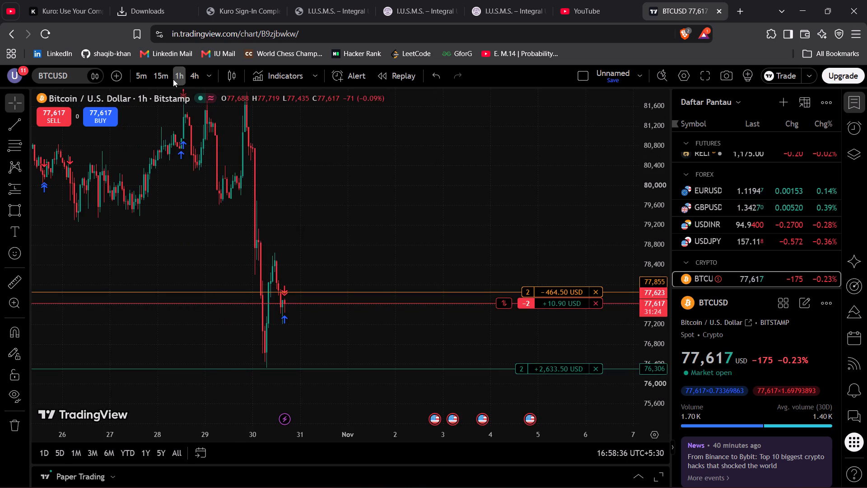
pyautogui.click(158, 77)
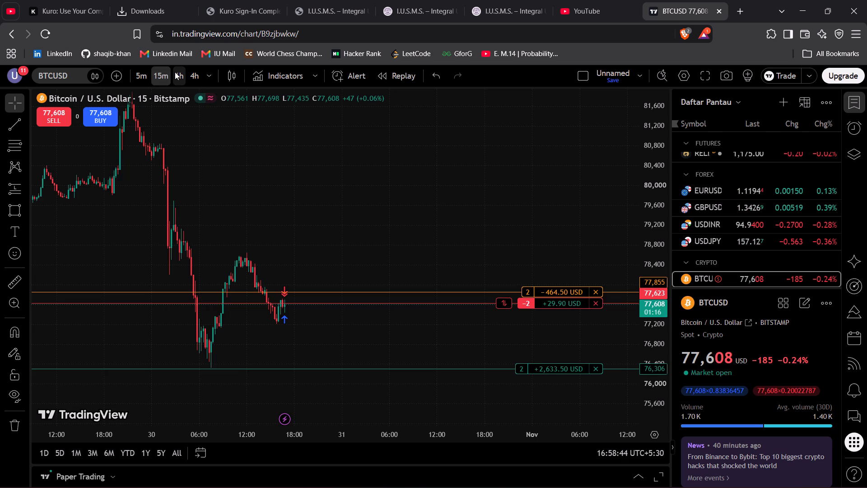
pyautogui.click(175, 72)
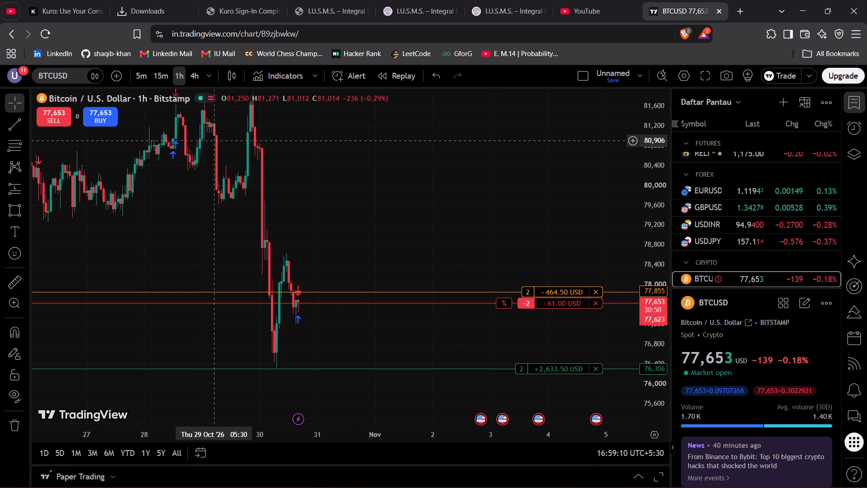
pyautogui.moveTo(396, 436); pyautogui.dragTo(381, 437)
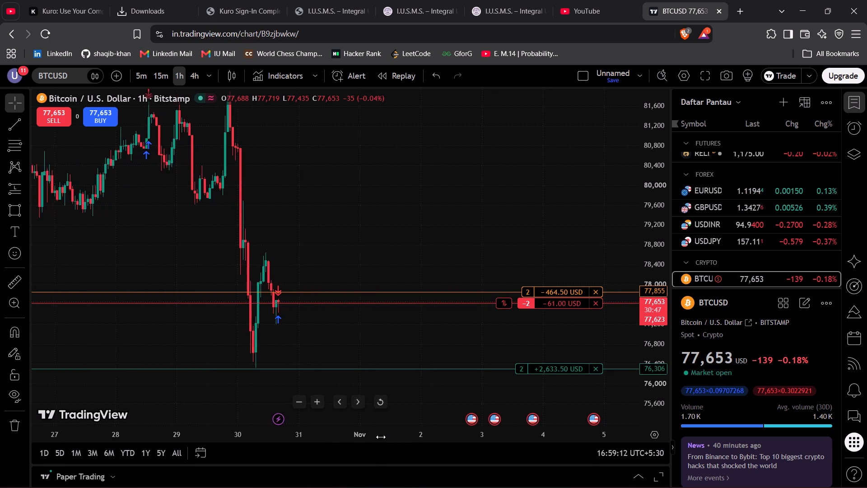
pyautogui.moveTo(381, 437); pyautogui.dragTo(500, 449)
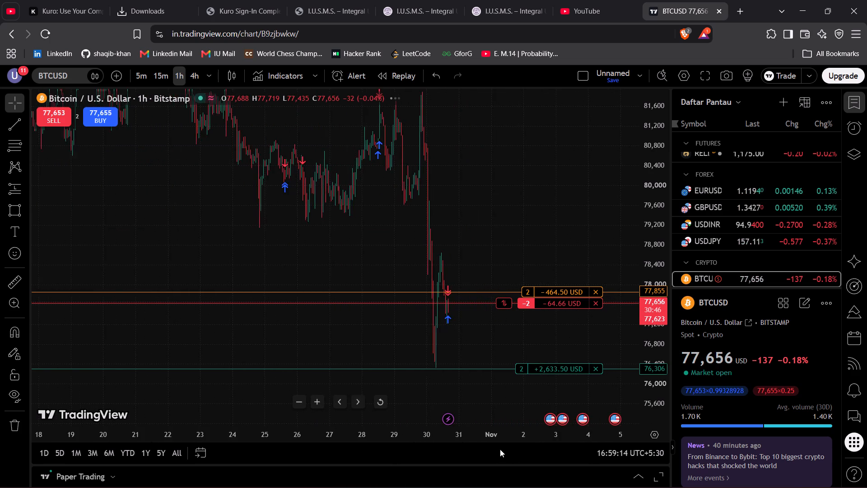
pyautogui.moveTo(500, 449); pyautogui.dragTo(487, 444)
pyautogui.moveTo(338, 352); pyautogui.dragTo(336, 399)
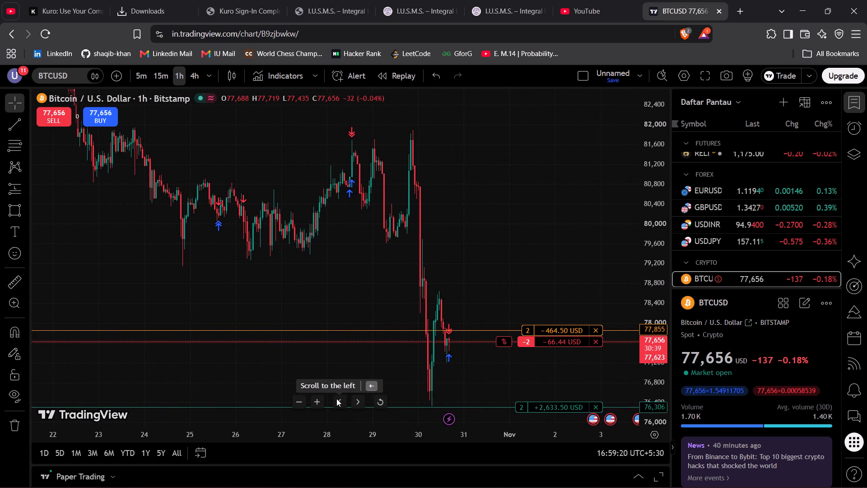
pyautogui.moveTo(342, 361); pyautogui.dragTo(284, 354)
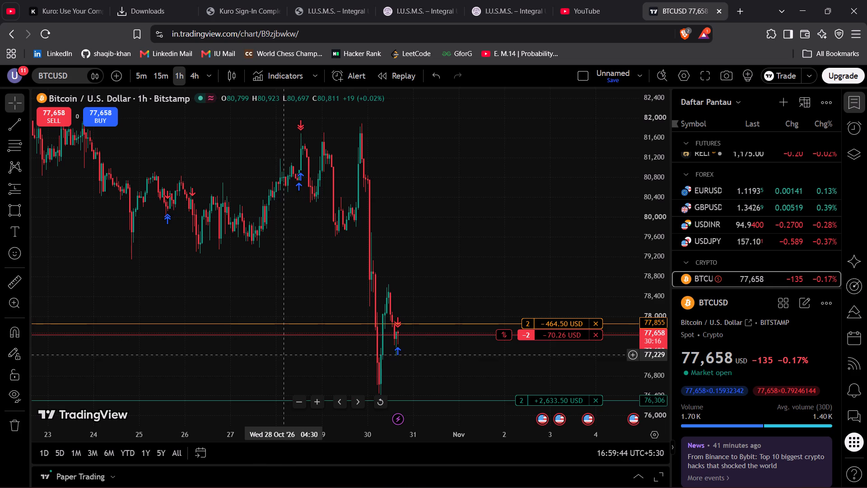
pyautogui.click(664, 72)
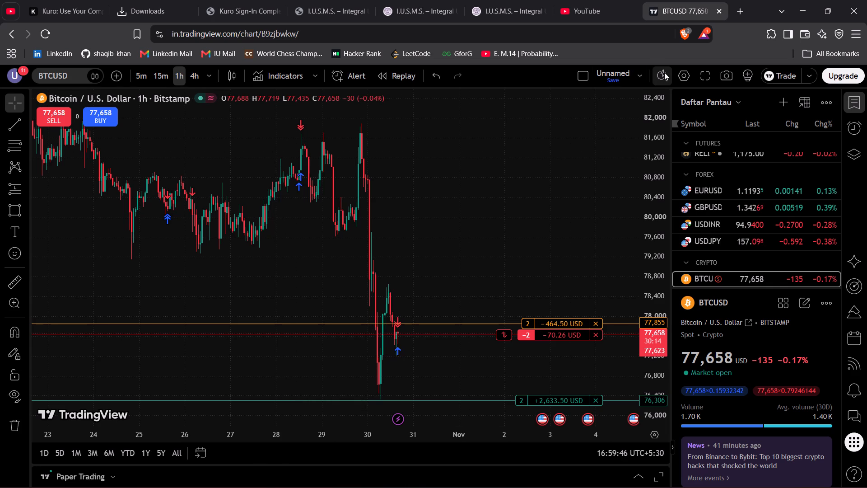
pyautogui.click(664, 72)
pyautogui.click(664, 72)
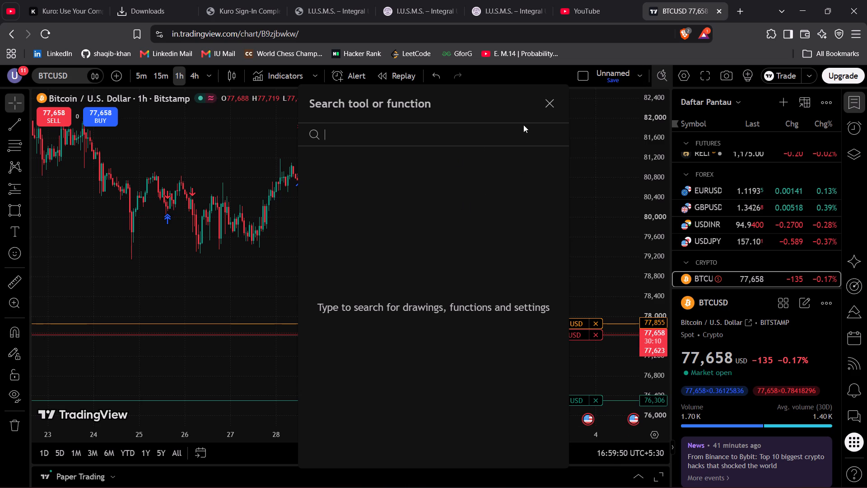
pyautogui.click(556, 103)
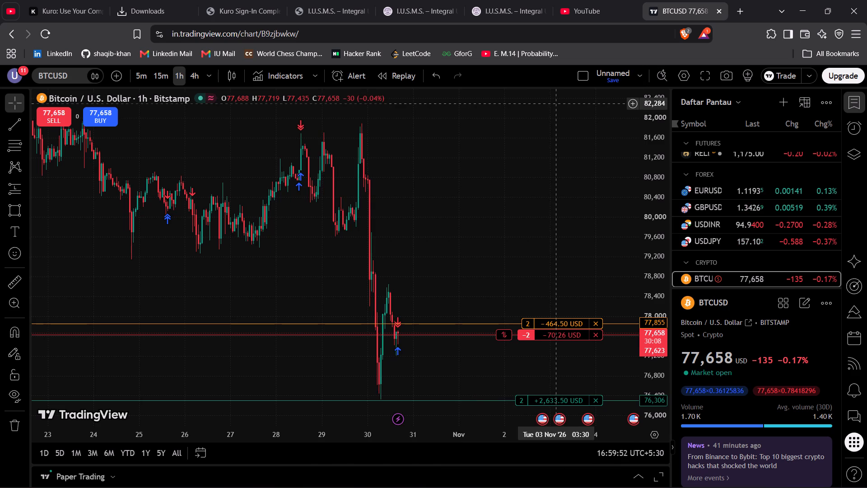
# Examine the 1-hour price history and the position's stop loss and take profit levels in fullscreen mode, and exit fullscreen.
pyautogui.click(696, 80)
pyautogui.moveTo(674, 137); pyautogui.dragTo(671, 137)
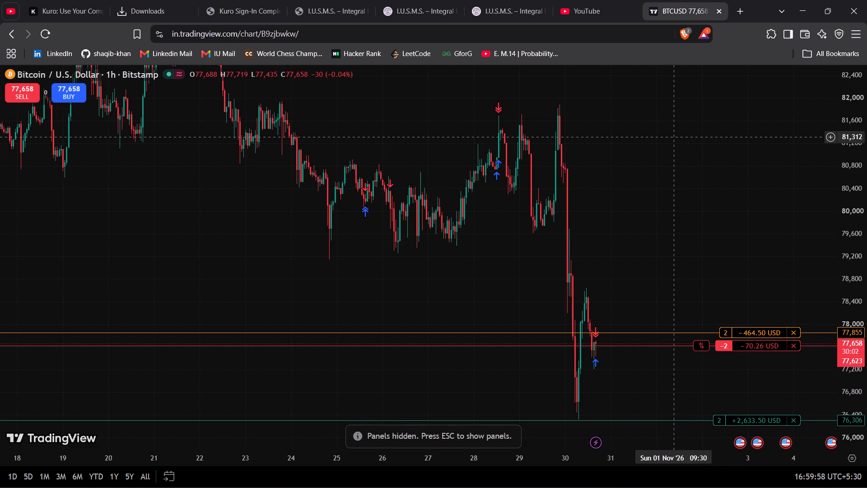
pyautogui.moveTo(671, 137); pyautogui.dragTo(624, 275)
pyautogui.moveTo(634, 237); pyautogui.dragTo(695, 266)
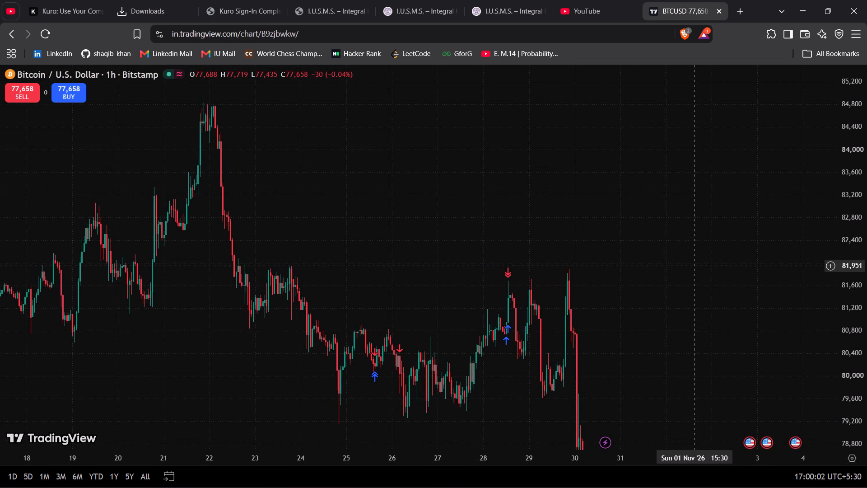
pyautogui.moveTo(695, 266); pyautogui.dragTo(640, 155)
pyautogui.moveTo(644, 211); pyautogui.dragTo(576, 178)
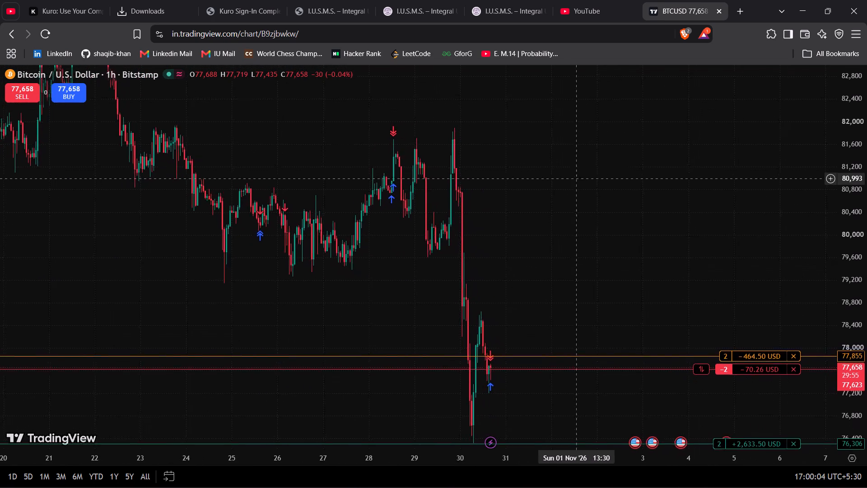
pyautogui.moveTo(576, 178); pyautogui.dragTo(534, 159)
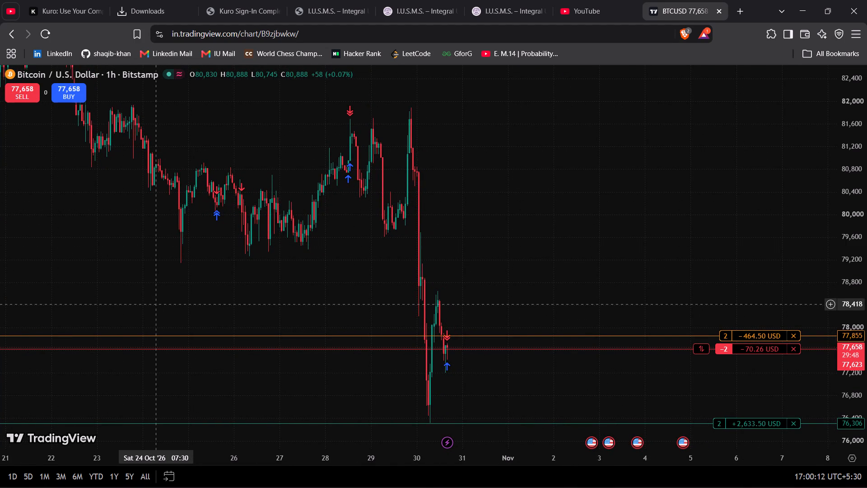
pyautogui.press('Escape')
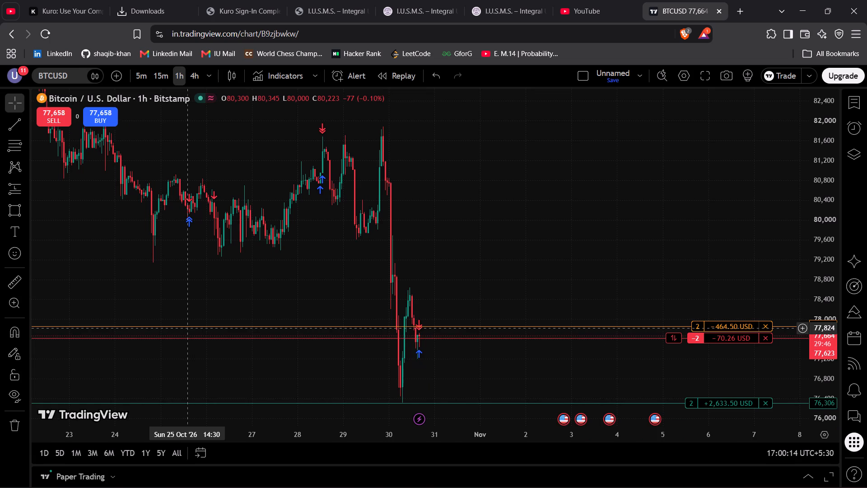
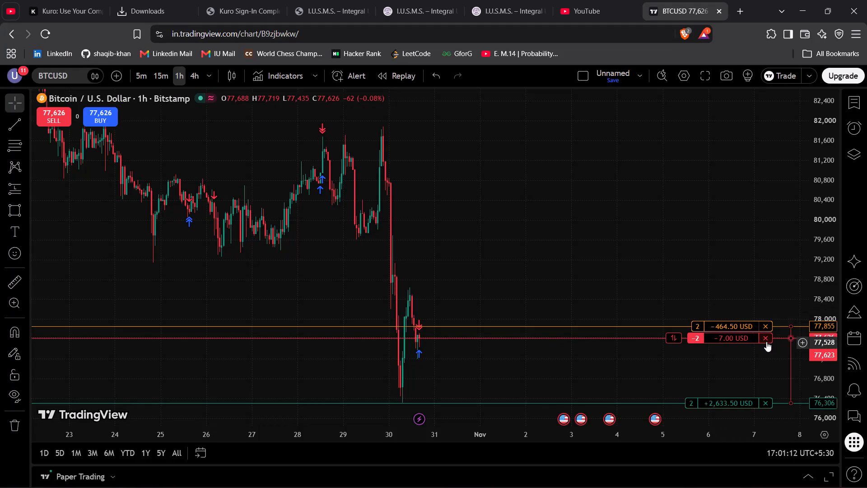
# Close the entire open 2-unit BTCUSD short position at market and dismiss the order notifications.
pyautogui.click(766, 341)
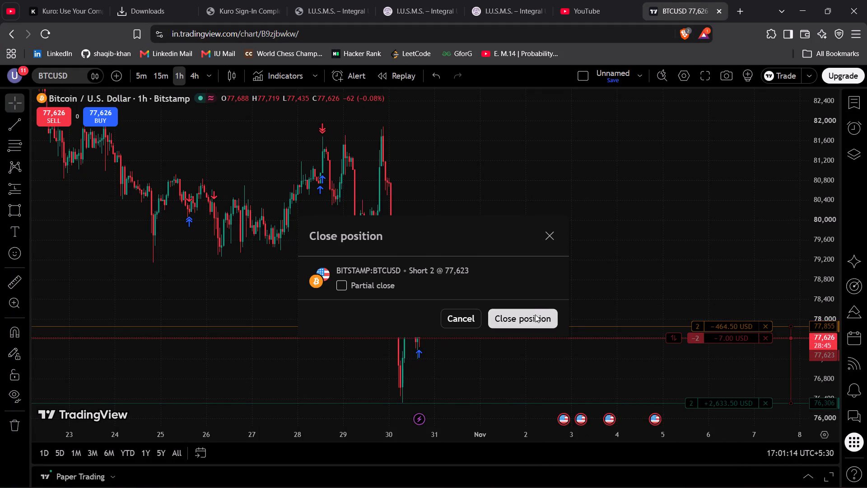
pyautogui.click(535, 314)
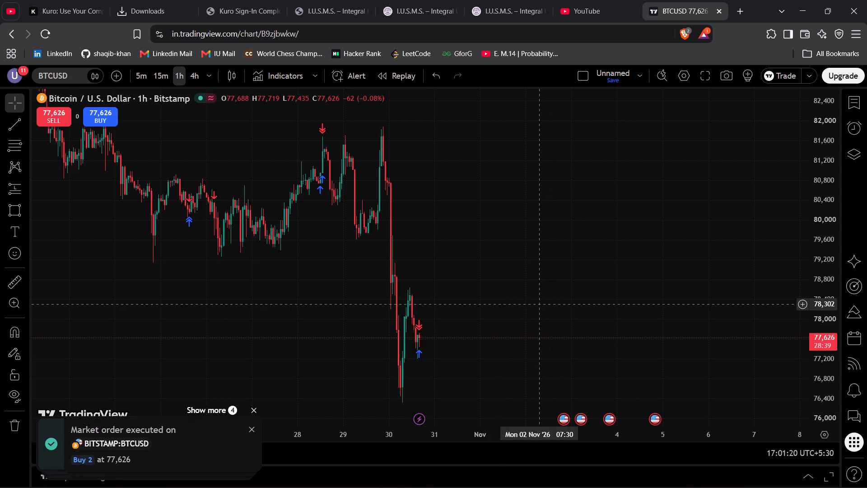
pyautogui.click(256, 410)
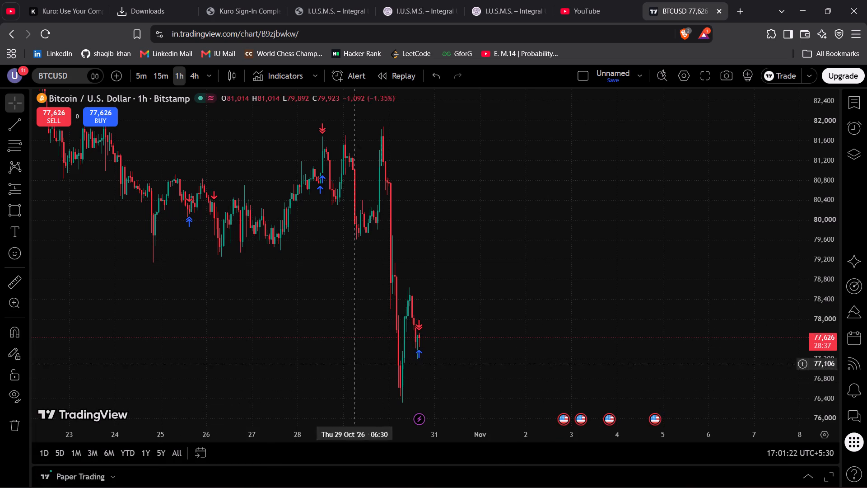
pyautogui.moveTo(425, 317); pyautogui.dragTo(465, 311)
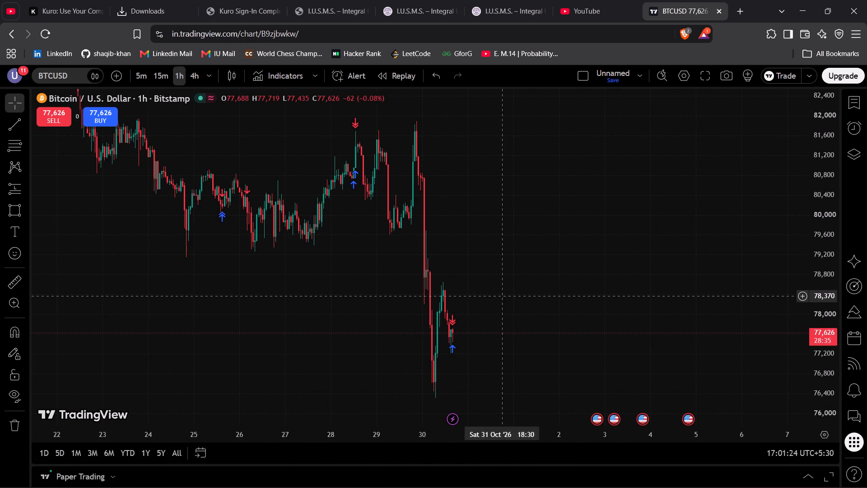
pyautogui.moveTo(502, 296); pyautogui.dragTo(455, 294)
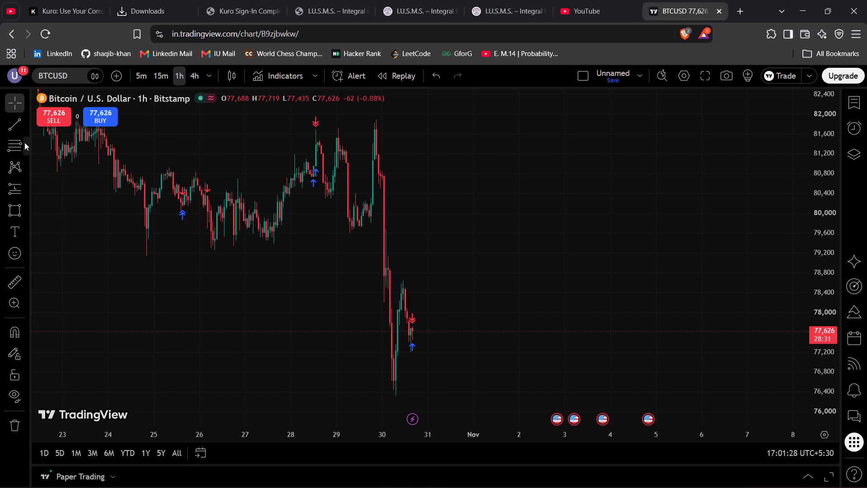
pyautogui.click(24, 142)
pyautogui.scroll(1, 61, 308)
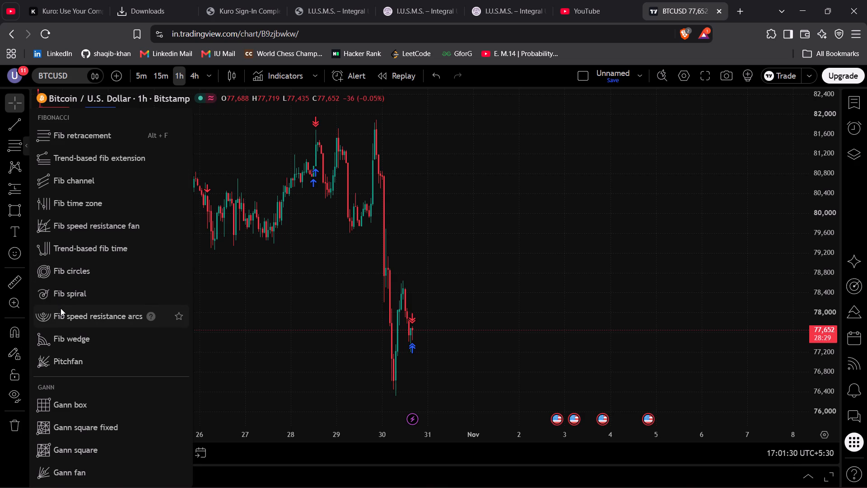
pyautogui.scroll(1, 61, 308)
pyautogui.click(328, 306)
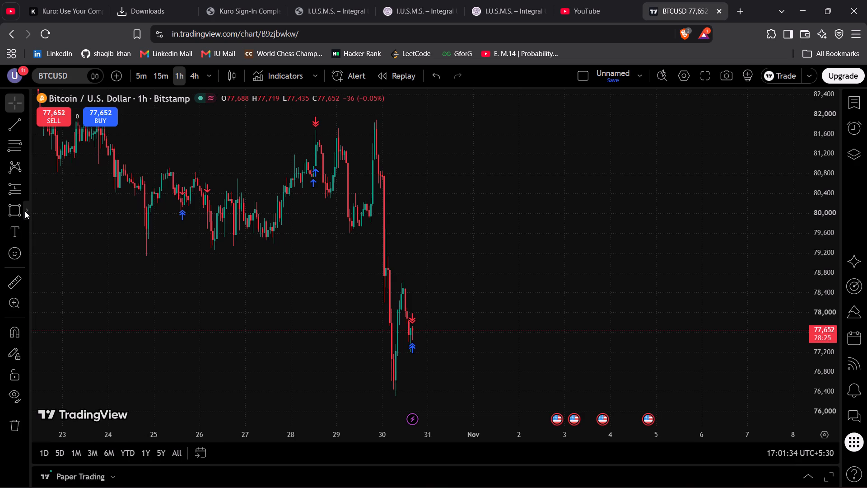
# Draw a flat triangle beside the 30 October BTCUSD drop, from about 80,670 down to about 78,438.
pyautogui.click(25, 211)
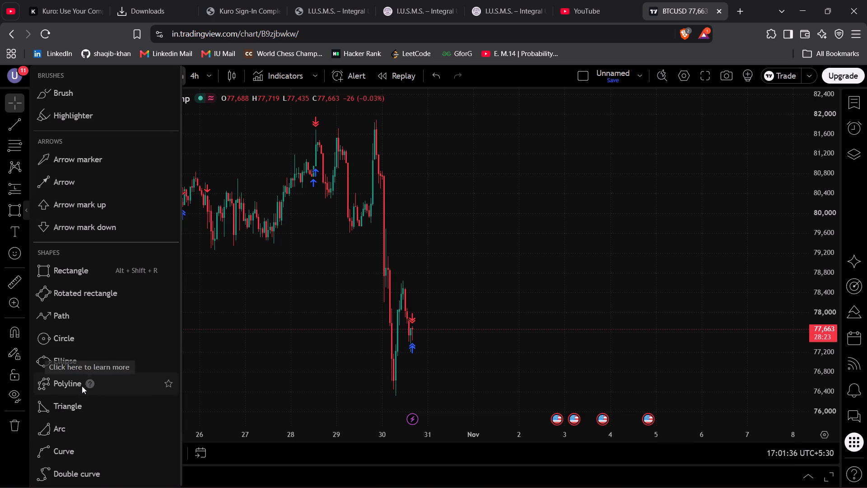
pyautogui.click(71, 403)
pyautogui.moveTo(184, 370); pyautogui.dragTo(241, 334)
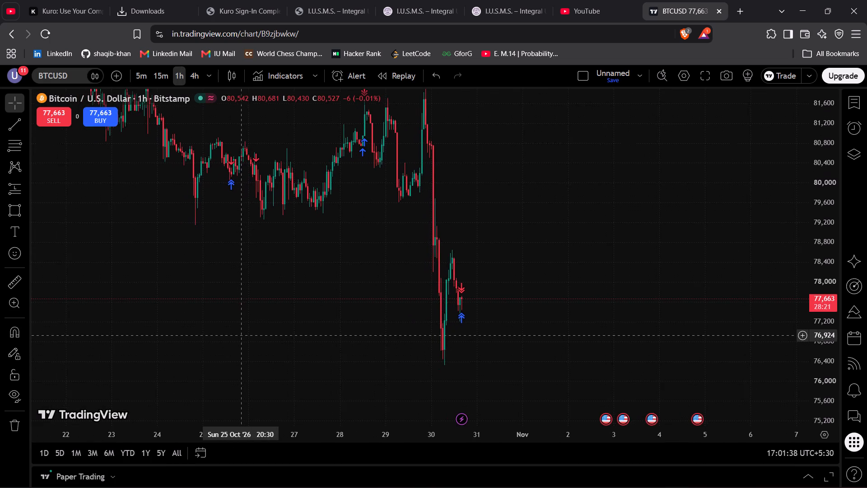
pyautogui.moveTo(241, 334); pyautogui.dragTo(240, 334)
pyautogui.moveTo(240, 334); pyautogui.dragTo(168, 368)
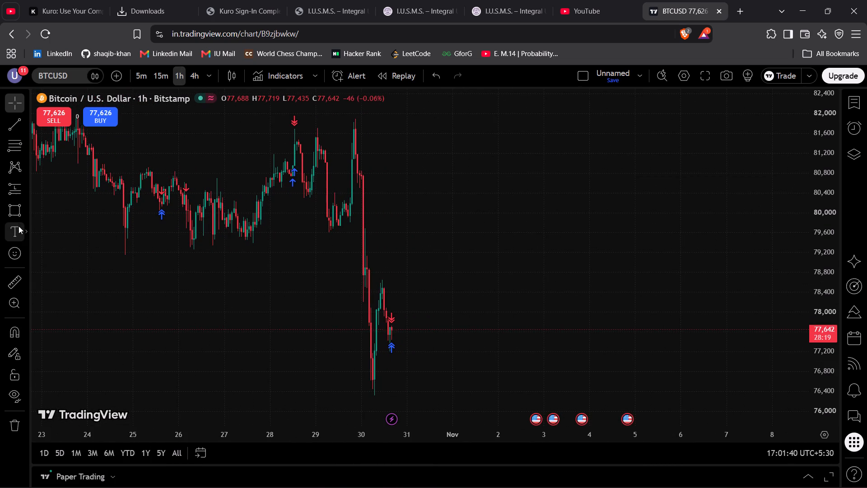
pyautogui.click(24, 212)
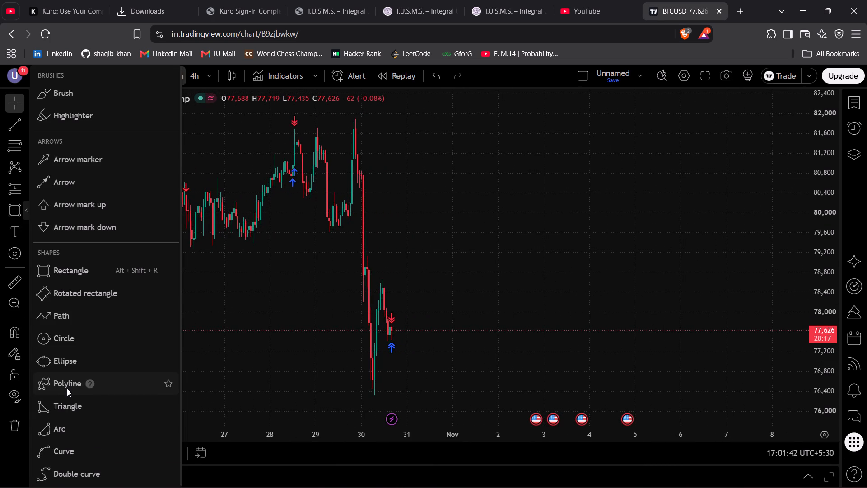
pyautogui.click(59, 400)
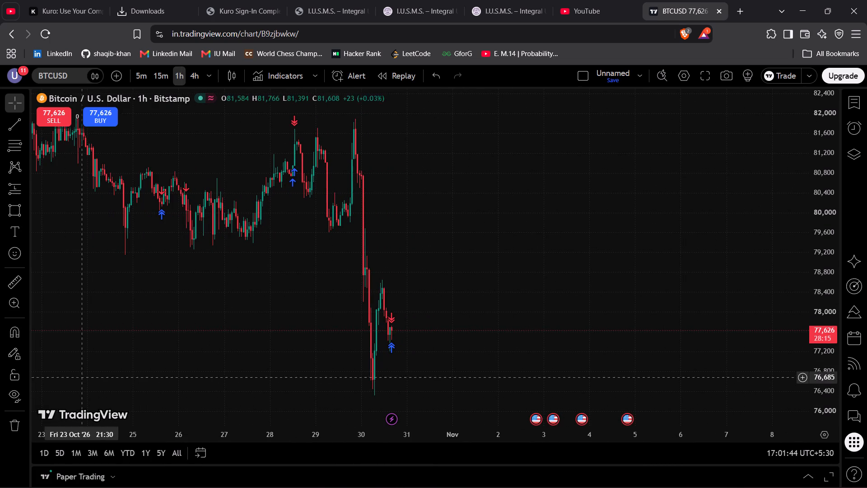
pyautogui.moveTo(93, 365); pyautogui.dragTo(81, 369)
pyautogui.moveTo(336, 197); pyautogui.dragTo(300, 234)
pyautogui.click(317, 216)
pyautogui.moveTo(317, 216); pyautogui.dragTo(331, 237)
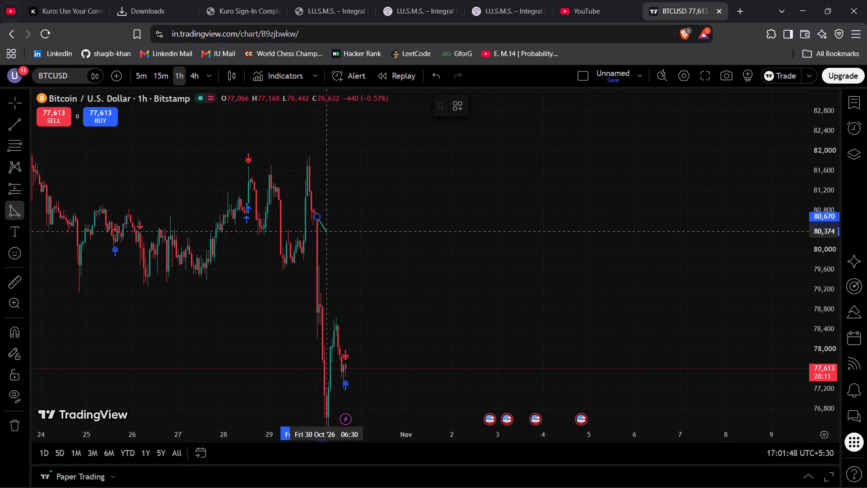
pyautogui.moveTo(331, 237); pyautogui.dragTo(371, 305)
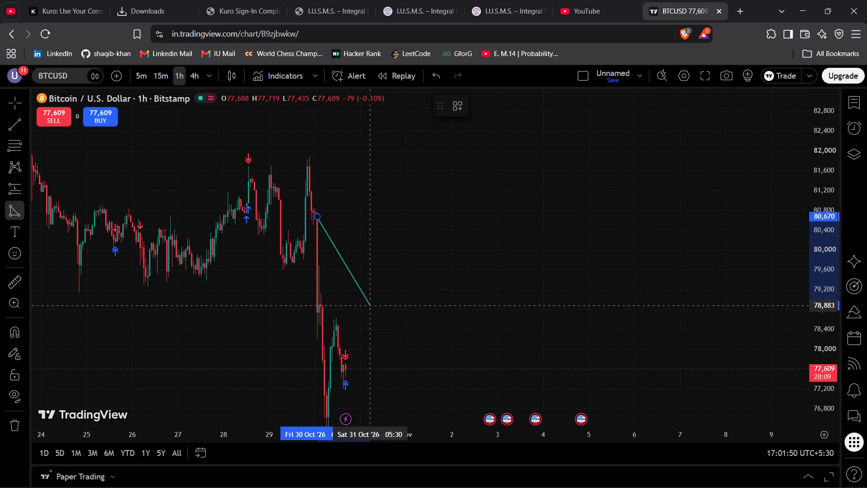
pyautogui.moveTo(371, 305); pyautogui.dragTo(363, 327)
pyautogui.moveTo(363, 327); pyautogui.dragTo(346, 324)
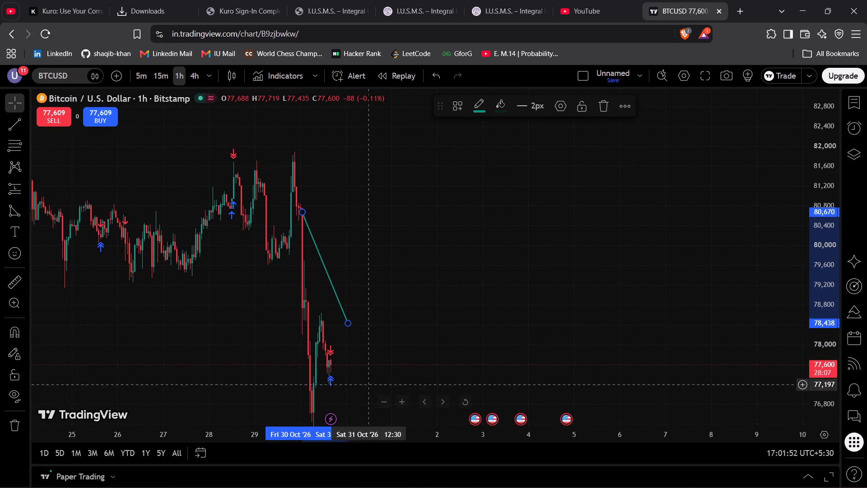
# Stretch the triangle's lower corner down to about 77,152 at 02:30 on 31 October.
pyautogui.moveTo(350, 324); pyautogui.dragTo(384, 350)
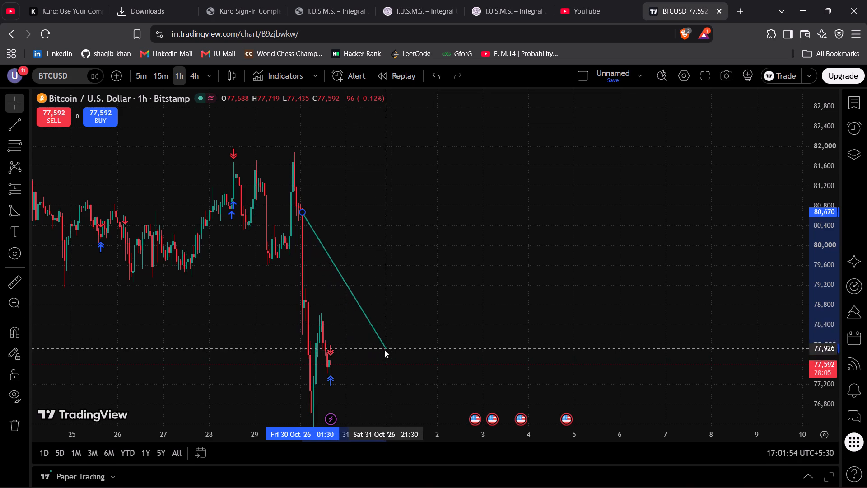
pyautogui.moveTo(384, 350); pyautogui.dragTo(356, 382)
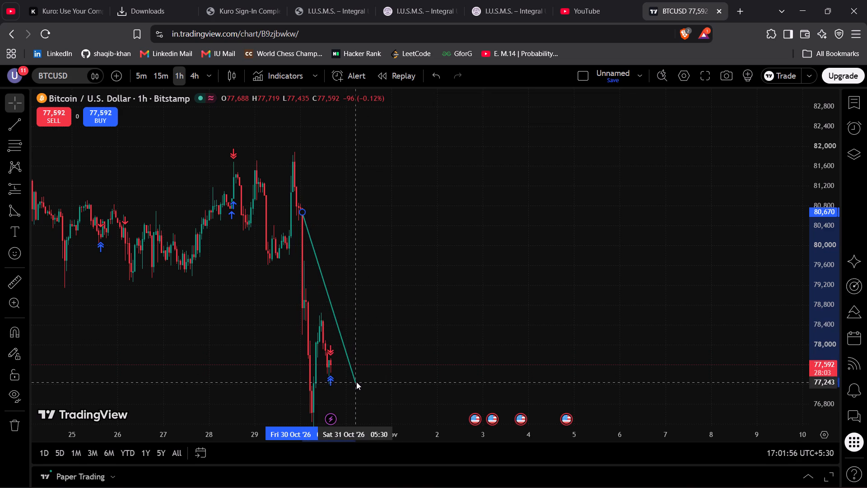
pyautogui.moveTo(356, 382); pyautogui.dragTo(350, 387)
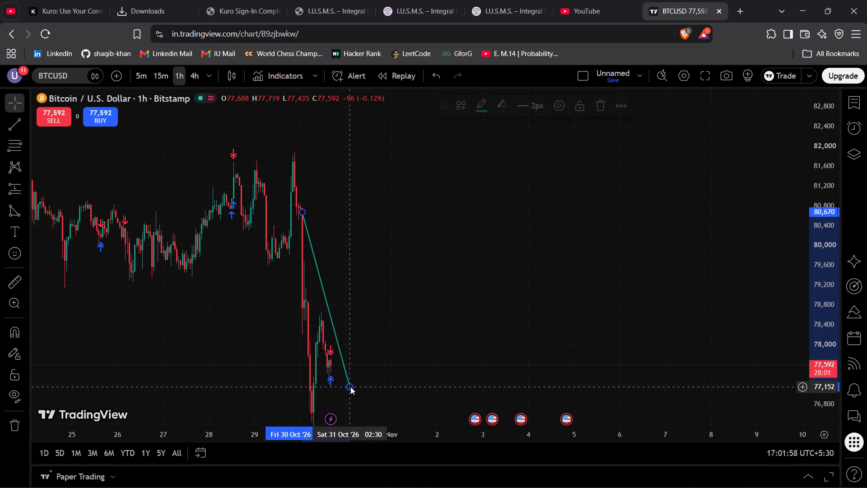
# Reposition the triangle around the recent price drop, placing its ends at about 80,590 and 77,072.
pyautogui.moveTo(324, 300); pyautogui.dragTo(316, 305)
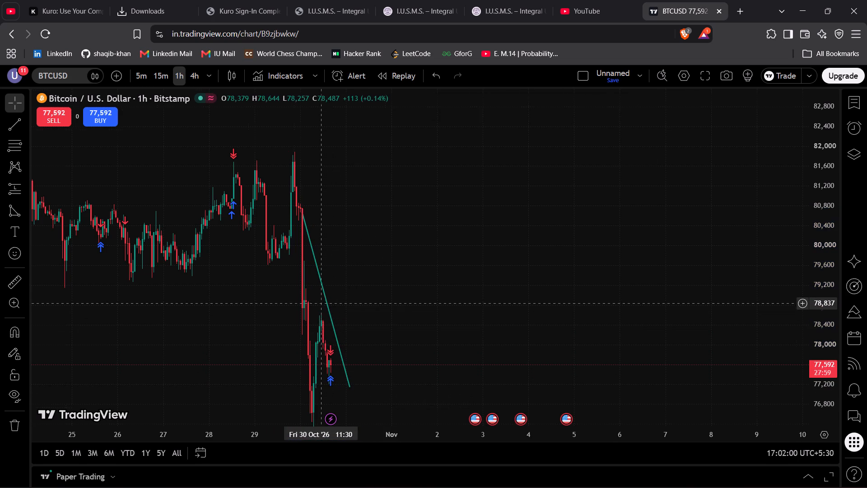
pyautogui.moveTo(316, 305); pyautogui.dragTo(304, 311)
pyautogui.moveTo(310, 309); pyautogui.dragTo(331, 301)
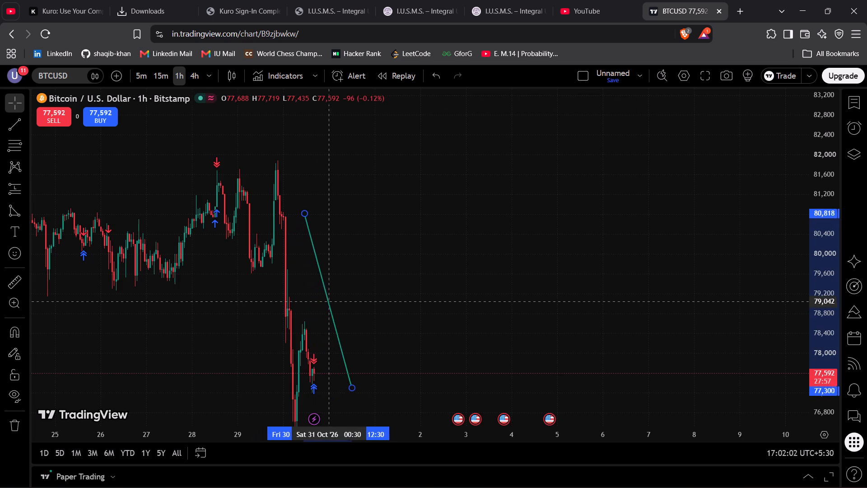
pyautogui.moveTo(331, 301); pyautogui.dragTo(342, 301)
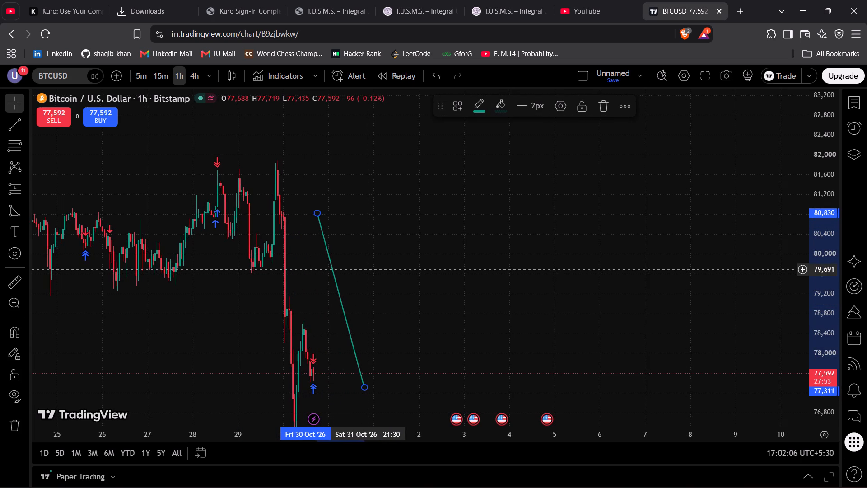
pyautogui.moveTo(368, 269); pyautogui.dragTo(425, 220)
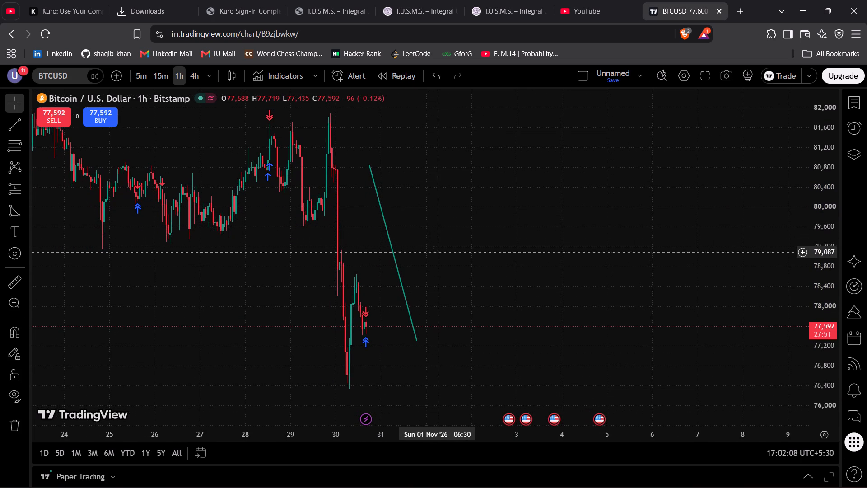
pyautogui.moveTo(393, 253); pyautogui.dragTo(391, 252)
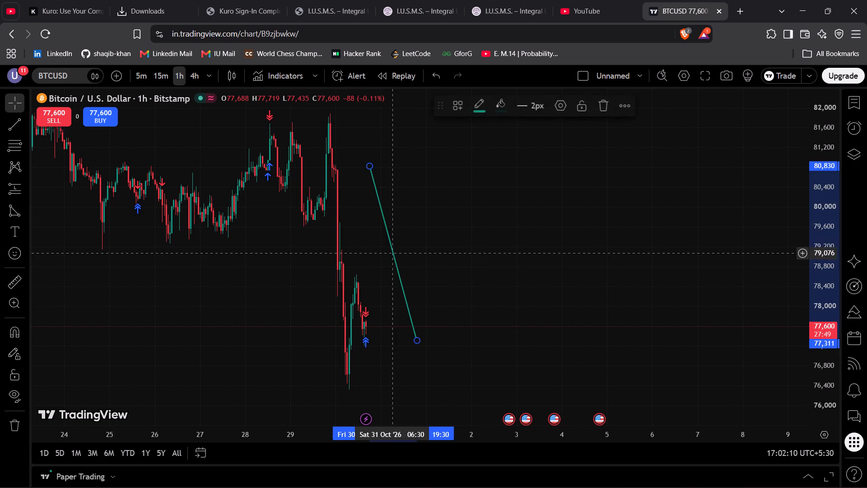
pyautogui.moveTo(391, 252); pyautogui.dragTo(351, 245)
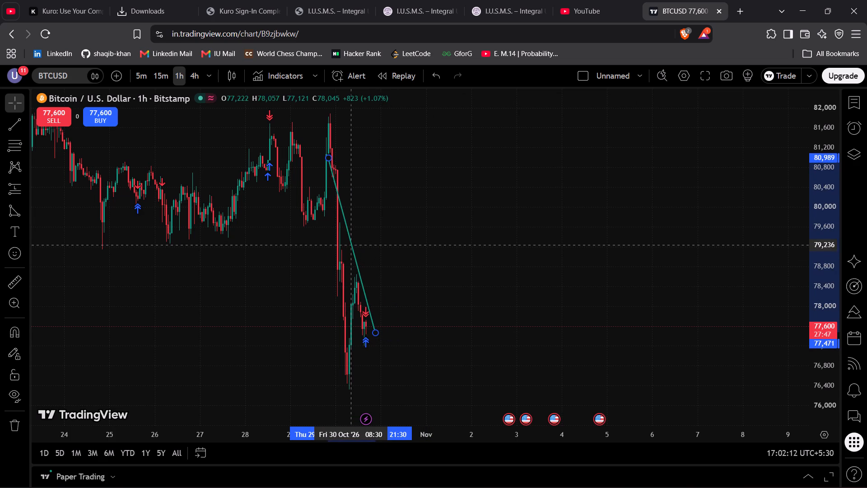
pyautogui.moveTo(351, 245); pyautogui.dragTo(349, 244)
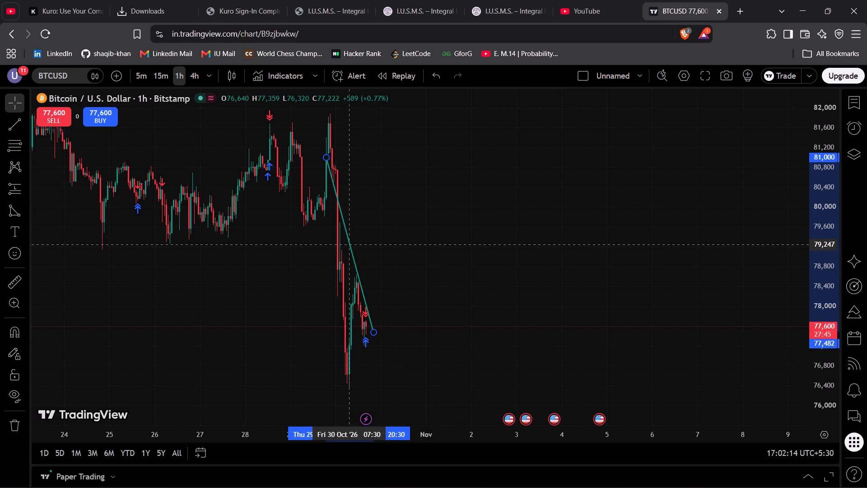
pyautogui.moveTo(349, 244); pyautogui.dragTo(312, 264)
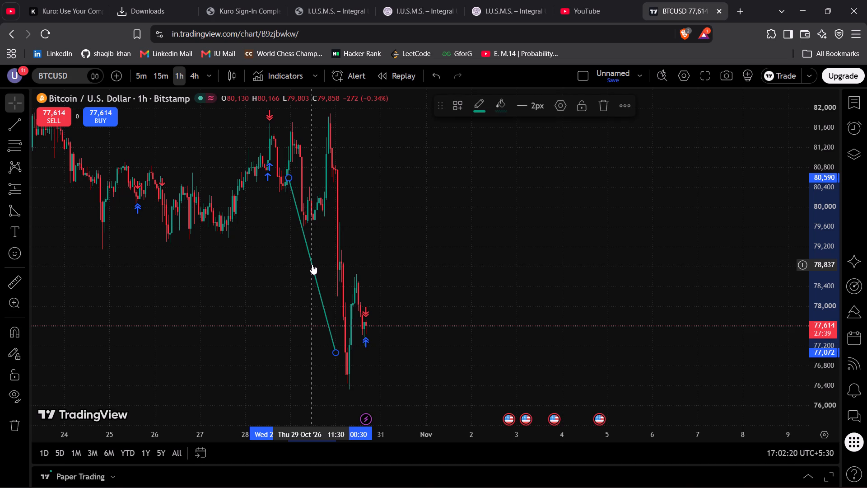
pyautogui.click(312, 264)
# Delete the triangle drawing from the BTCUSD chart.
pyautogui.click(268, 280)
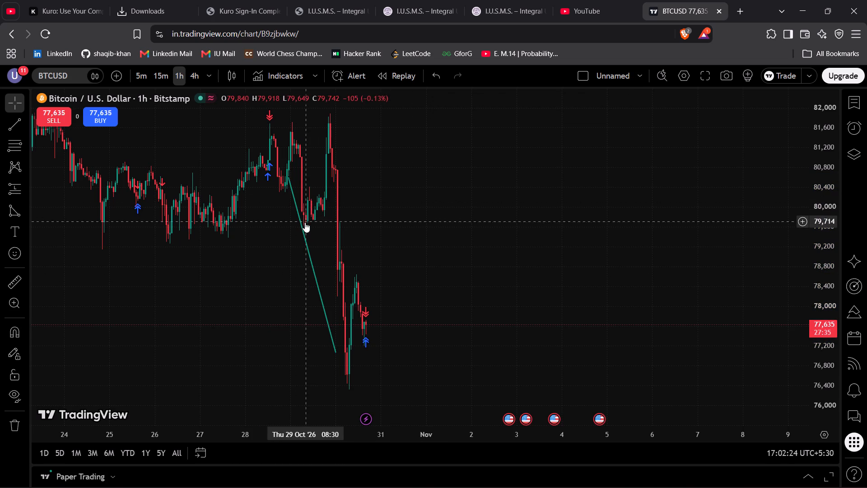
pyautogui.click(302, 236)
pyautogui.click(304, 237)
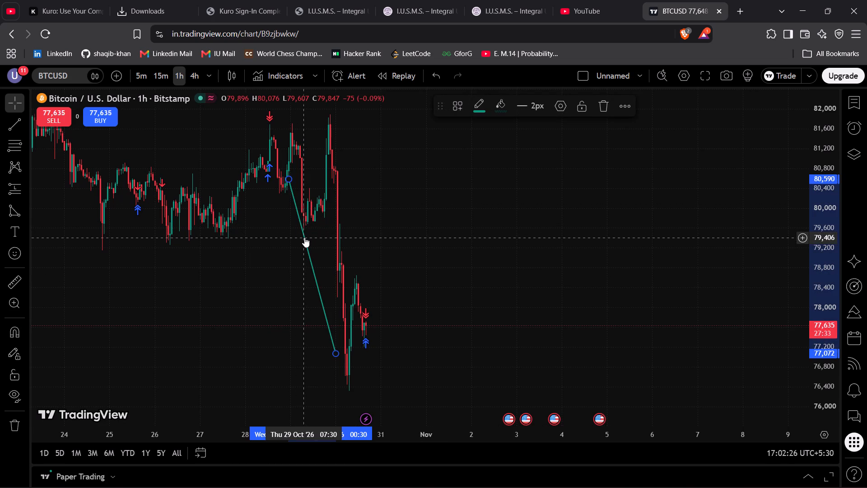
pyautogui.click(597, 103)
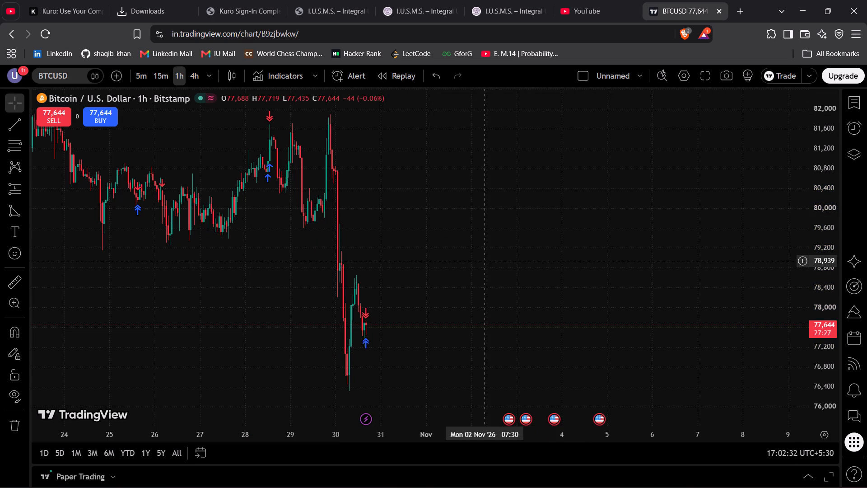
# Close the TradingView chart tab.
pyautogui.click(716, 13)
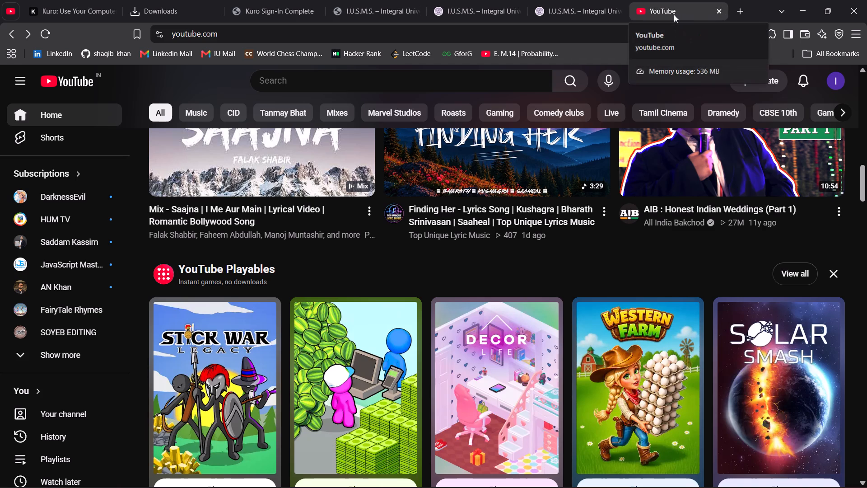